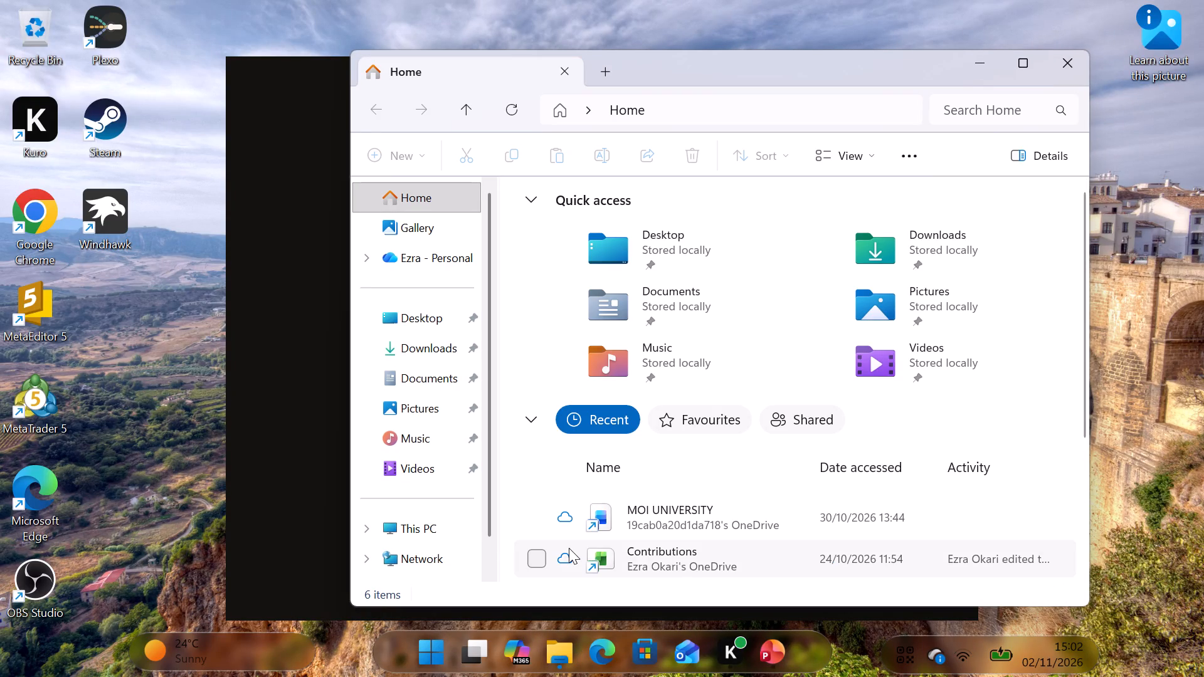
Open the Contributions workbook from the recent files.
scroll(591, 487, "down", 2)
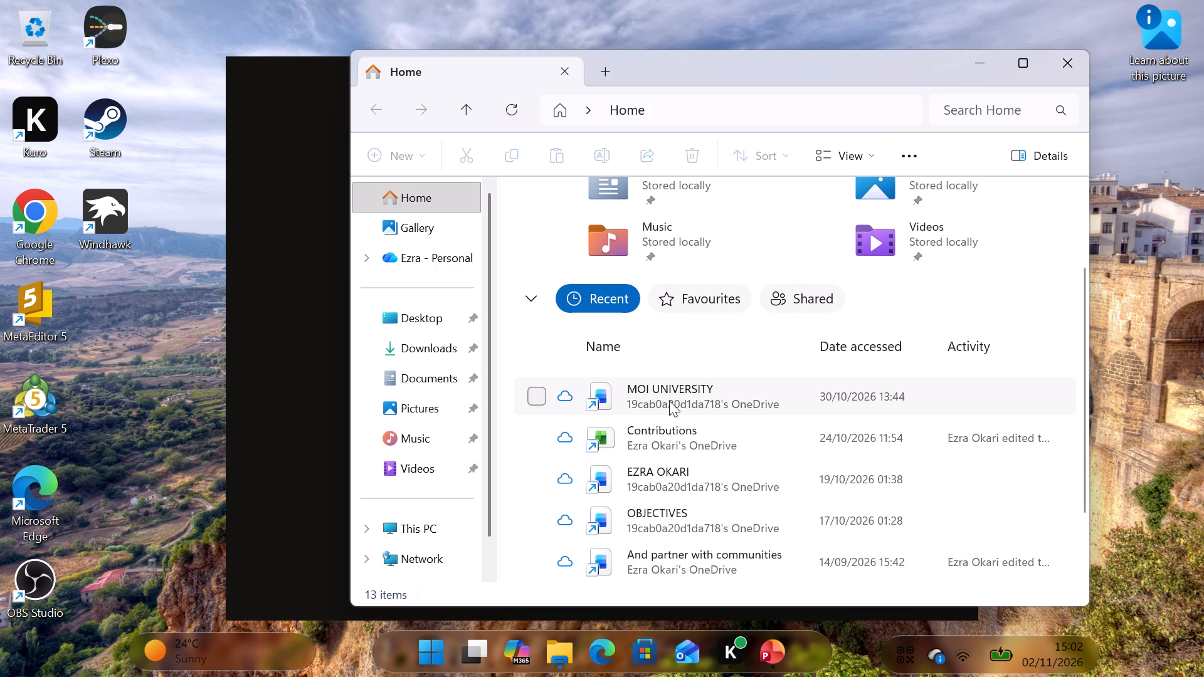
scroll(669, 401, "down", 1)
double_click(672, 382)
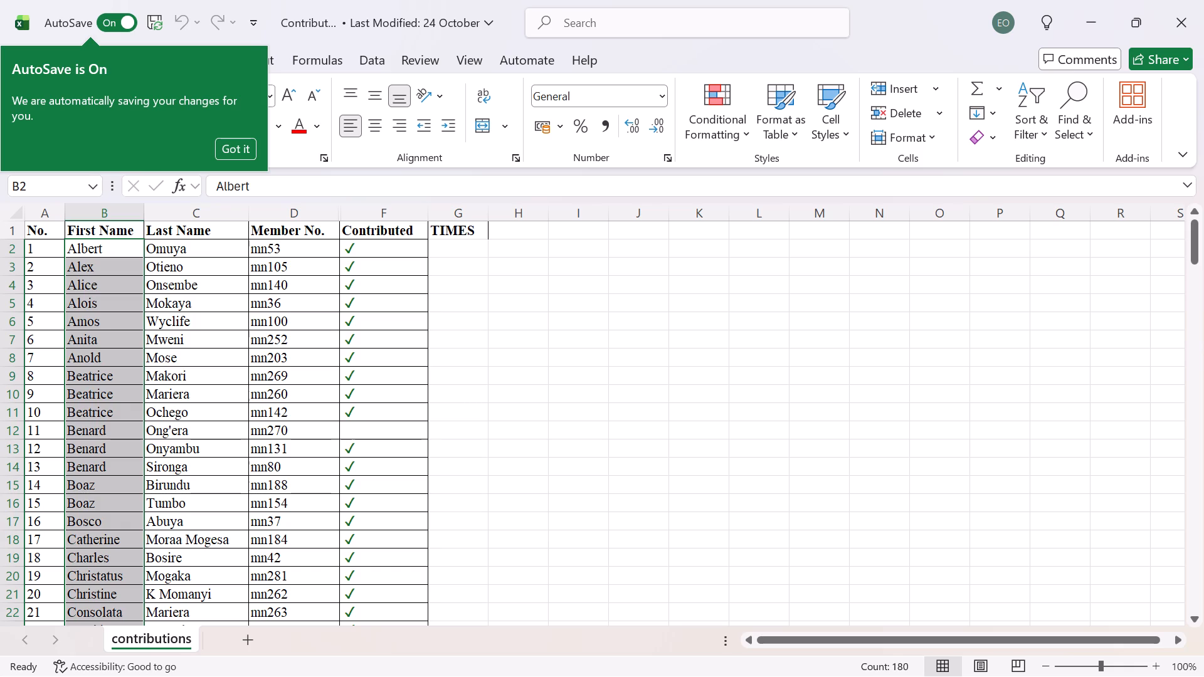
Fill the TIMES column cells G2 to G6 with 3, 6, 2, 5 and 6.
left_click(464, 251)
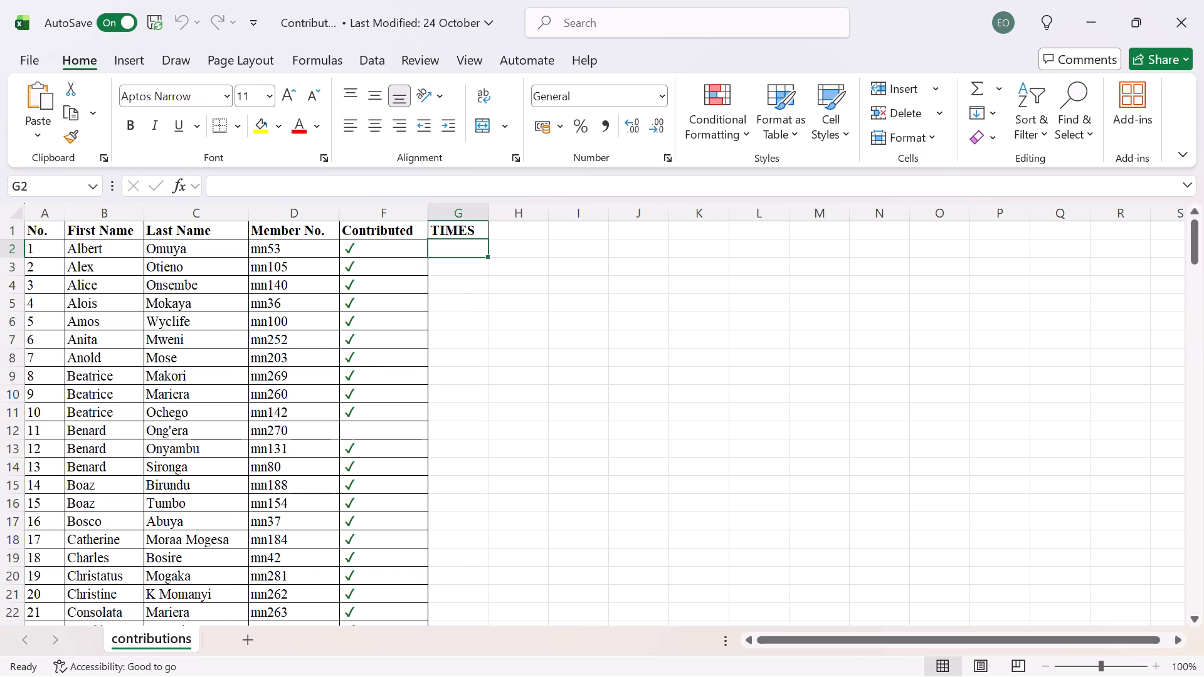
key("3")
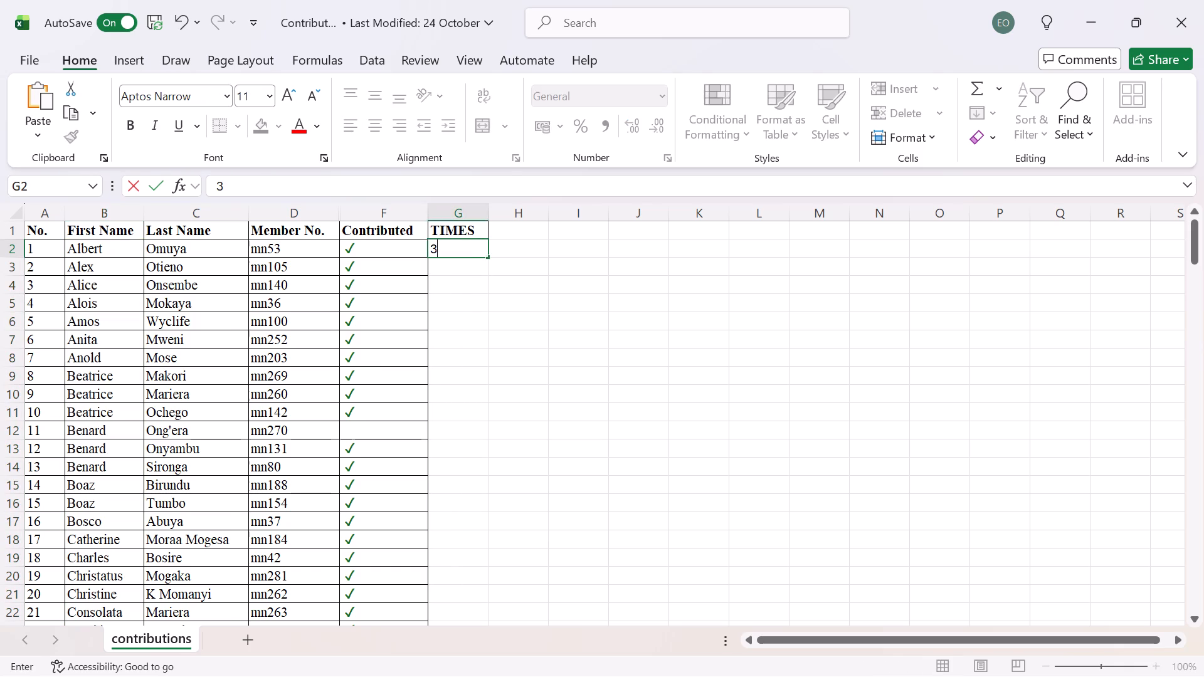
key("Down")
key("6")
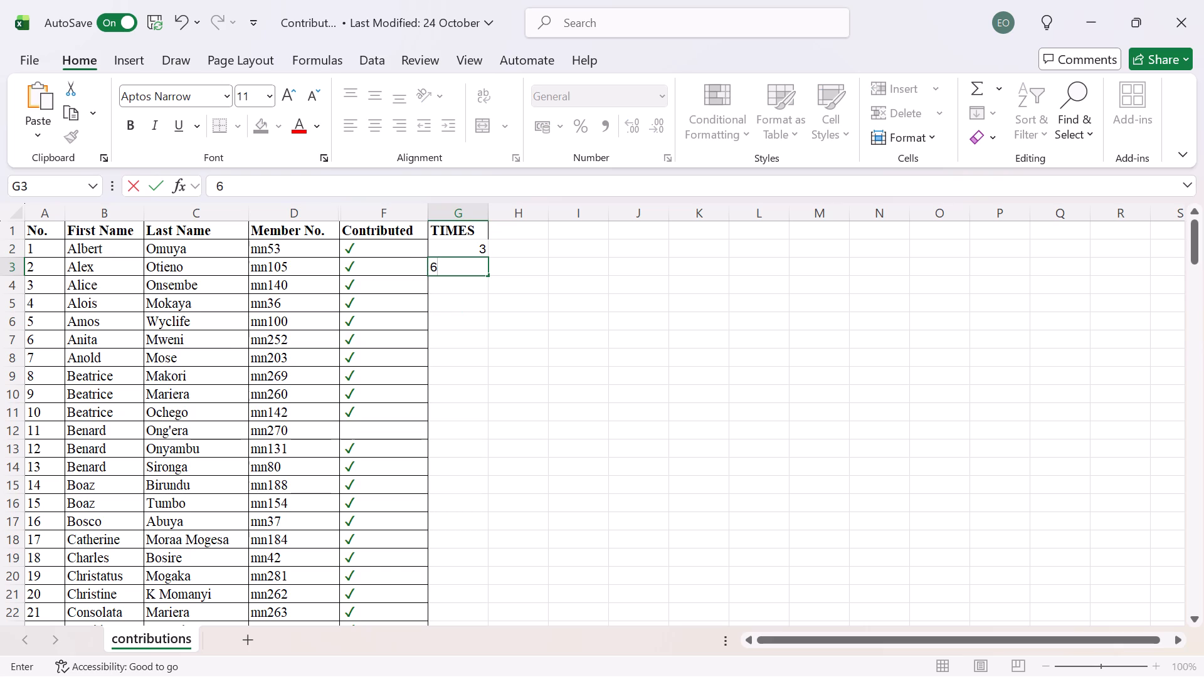
key("Down")
type("22")
key("BackSpace")
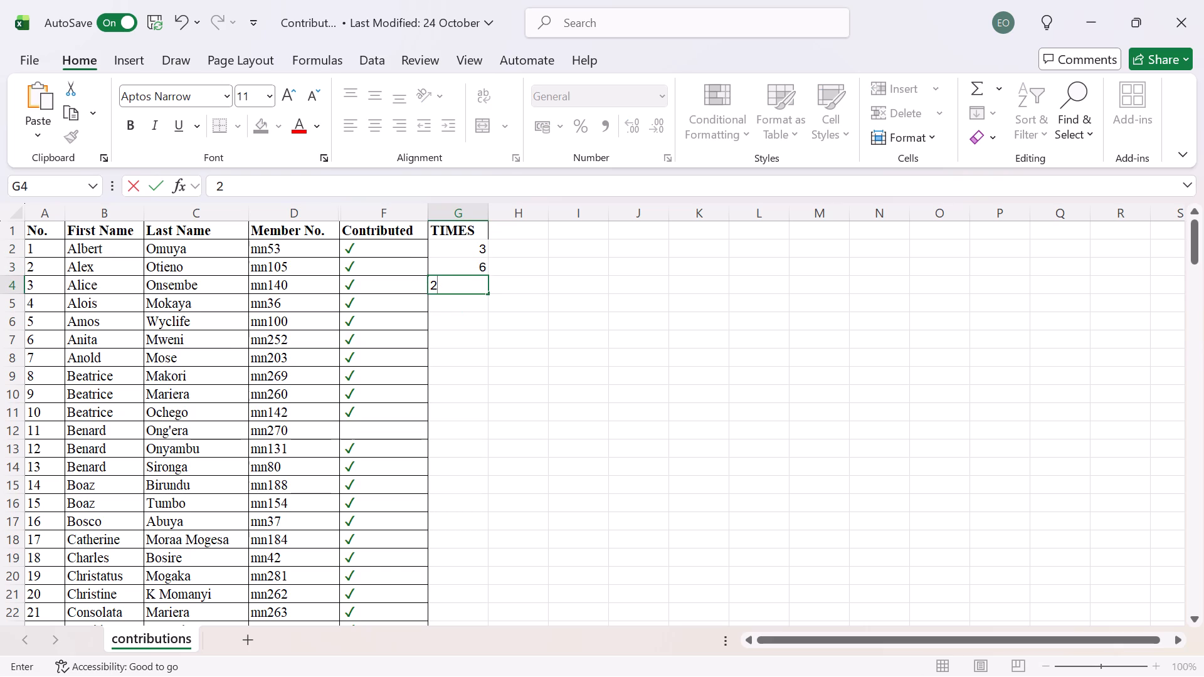
key("Down")
key("5")
key("Down")
key("6")
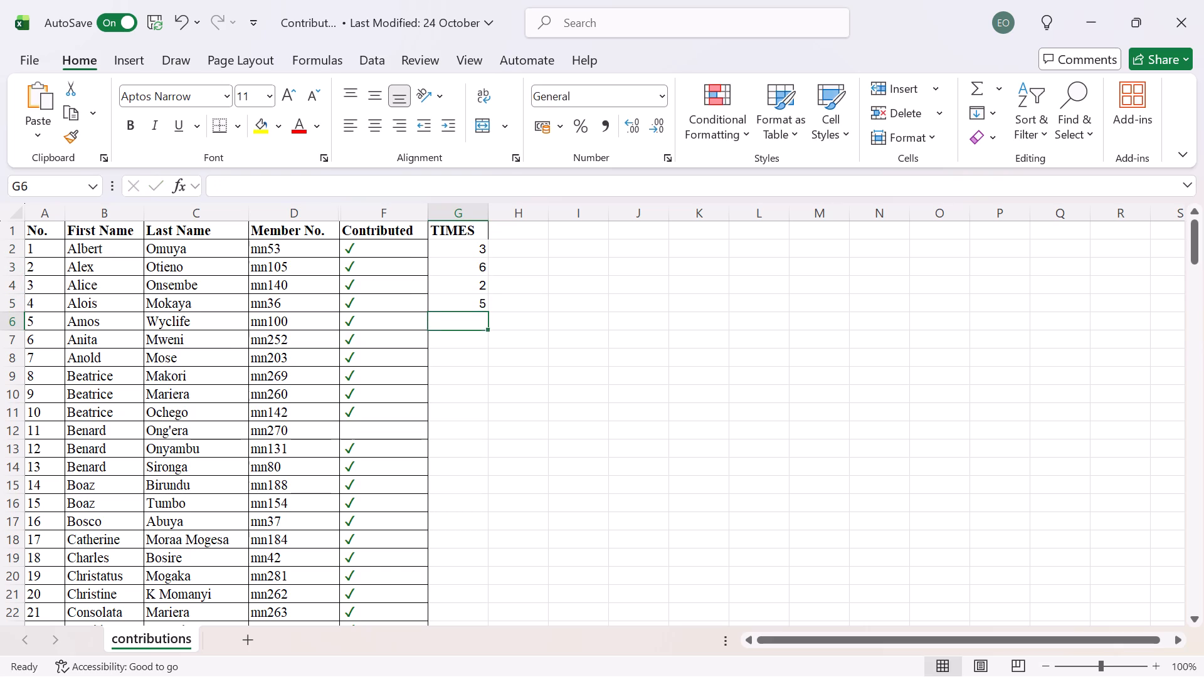
key("Down")
Enter 3, 2, 6, 3 and 7 in the TIMES column, cells G7 to G11.
key("7")
key("BackSpace")
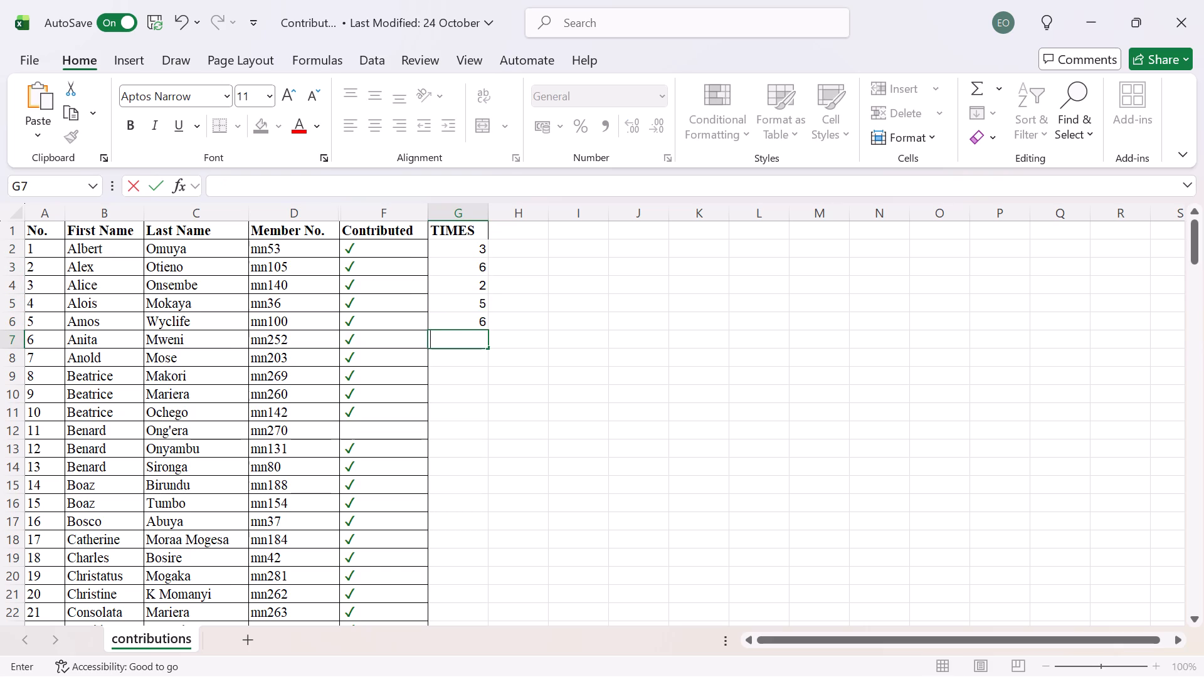
key("3")
key("Down")
key("2")
key("Down")
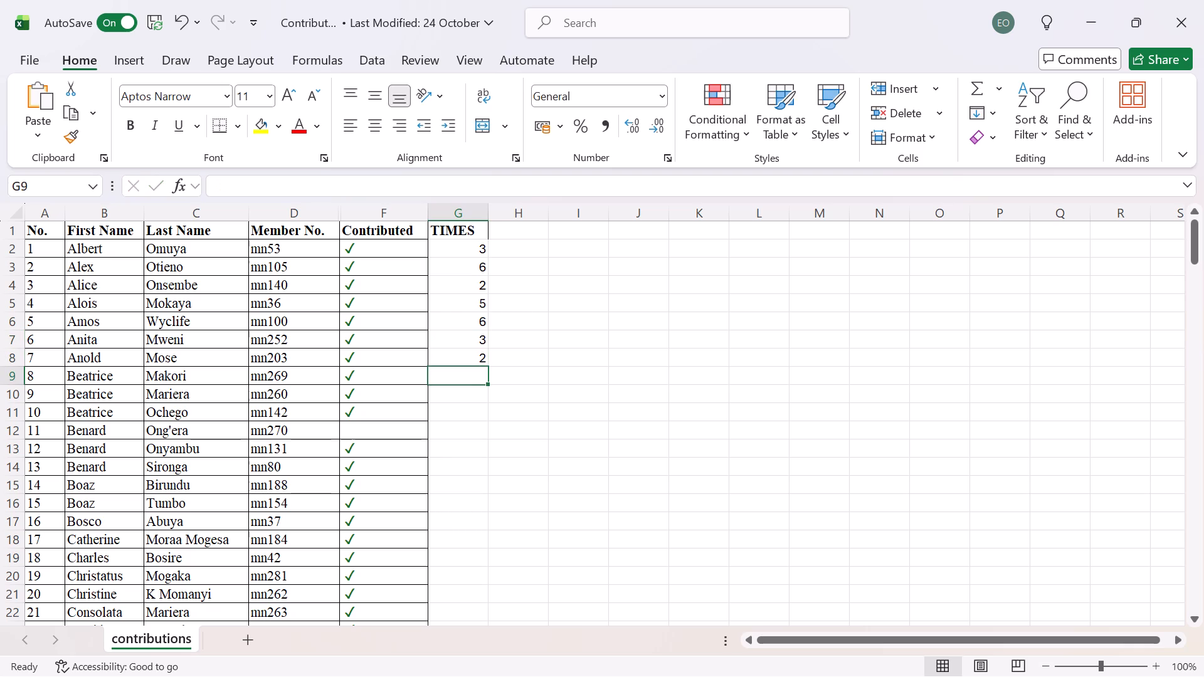
key("6")
key("Down")
key("3")
key("Down")
key("7")
key("Right")
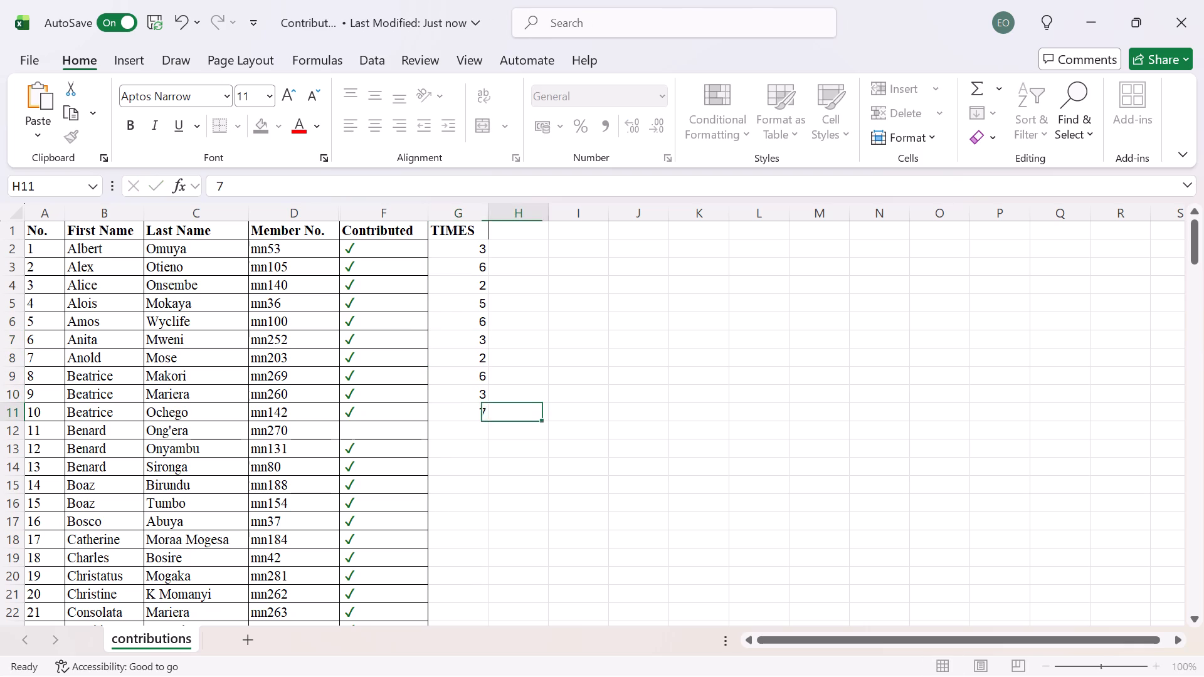
key("Left")
key("Down")
Enter 4, 8, 3, 8 and 4 in the TIMES column, cells G12 to G16.
key("4")
key("Down")
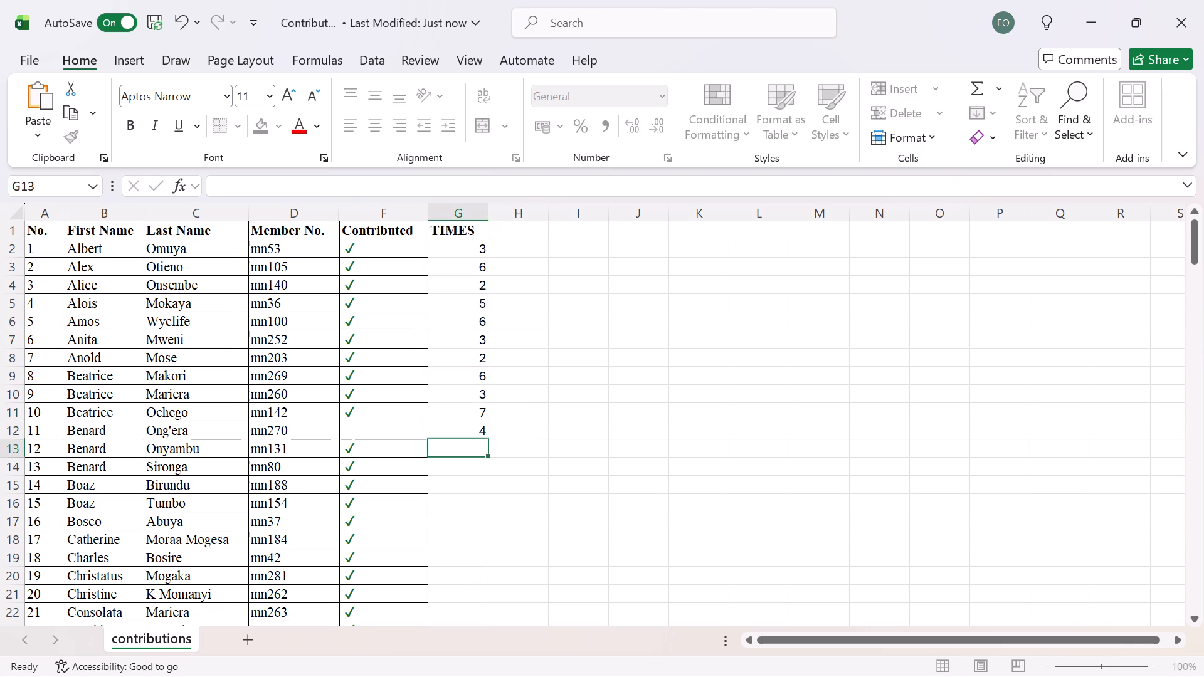
key("8")
key("Down")
key("3")
key("Down")
key("8")
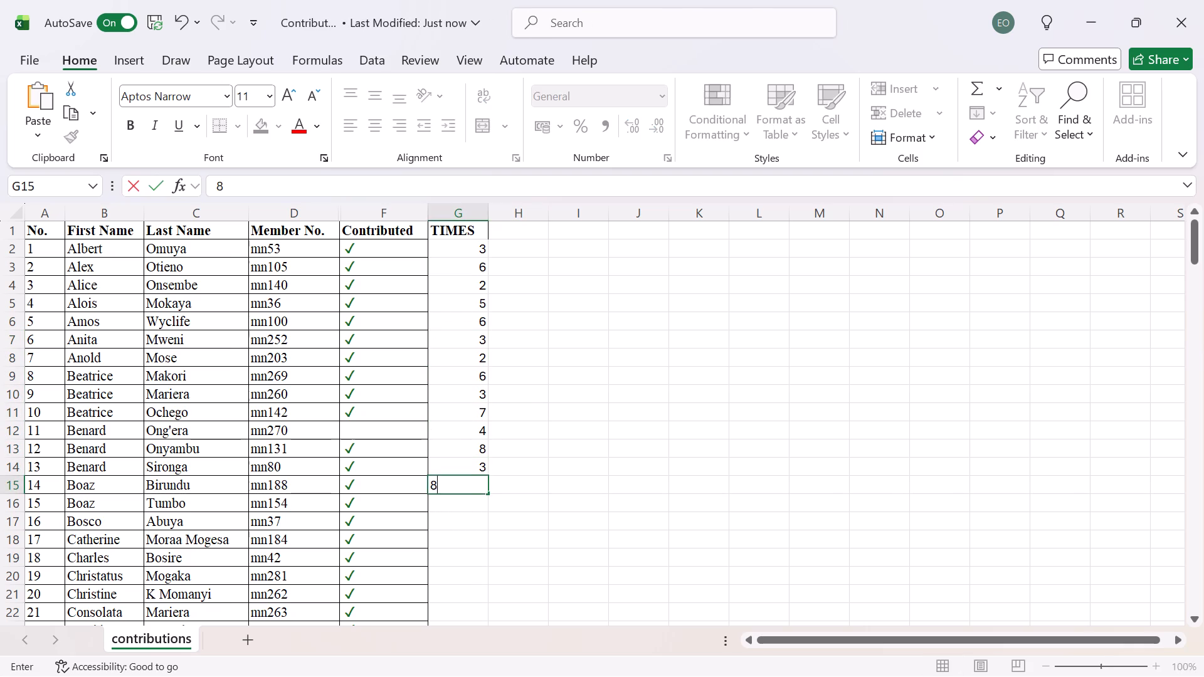
key("Down")
type("54")
key("BackSpace")
key("Down")
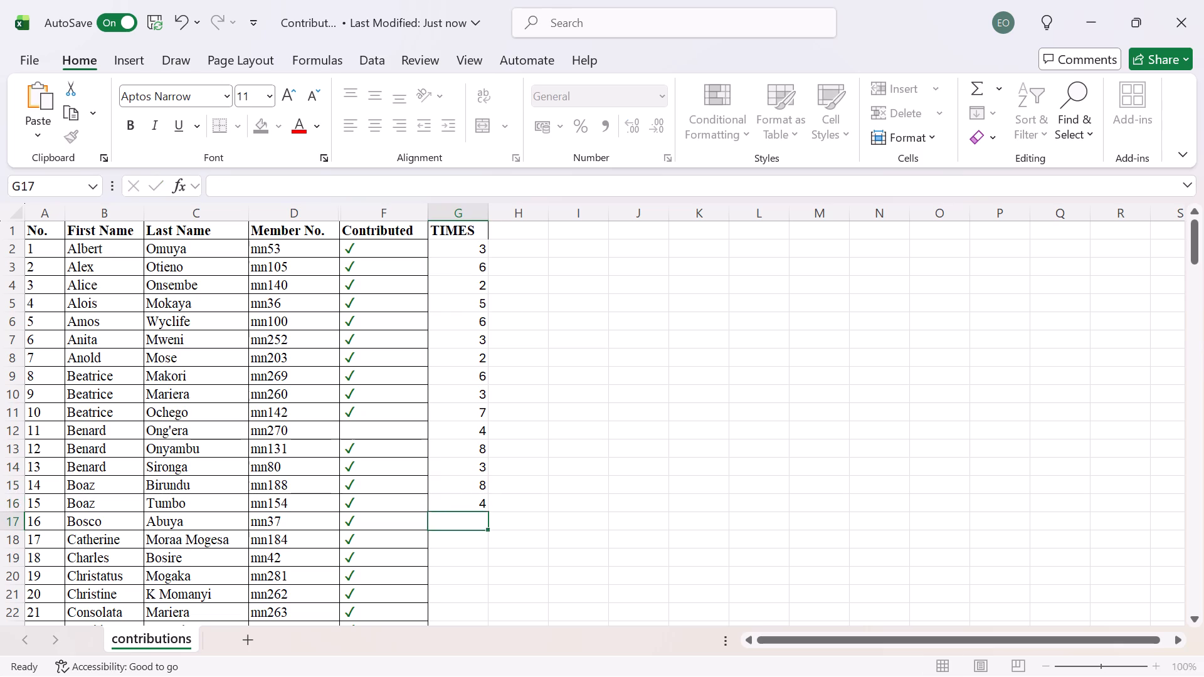
Enter 6, 8, 3, 7, 7 and 3 in the TIMES column, cells G17 to G22.
key("6")
key("Down")
key("8")
key("Down")
key("3")
key("Down")
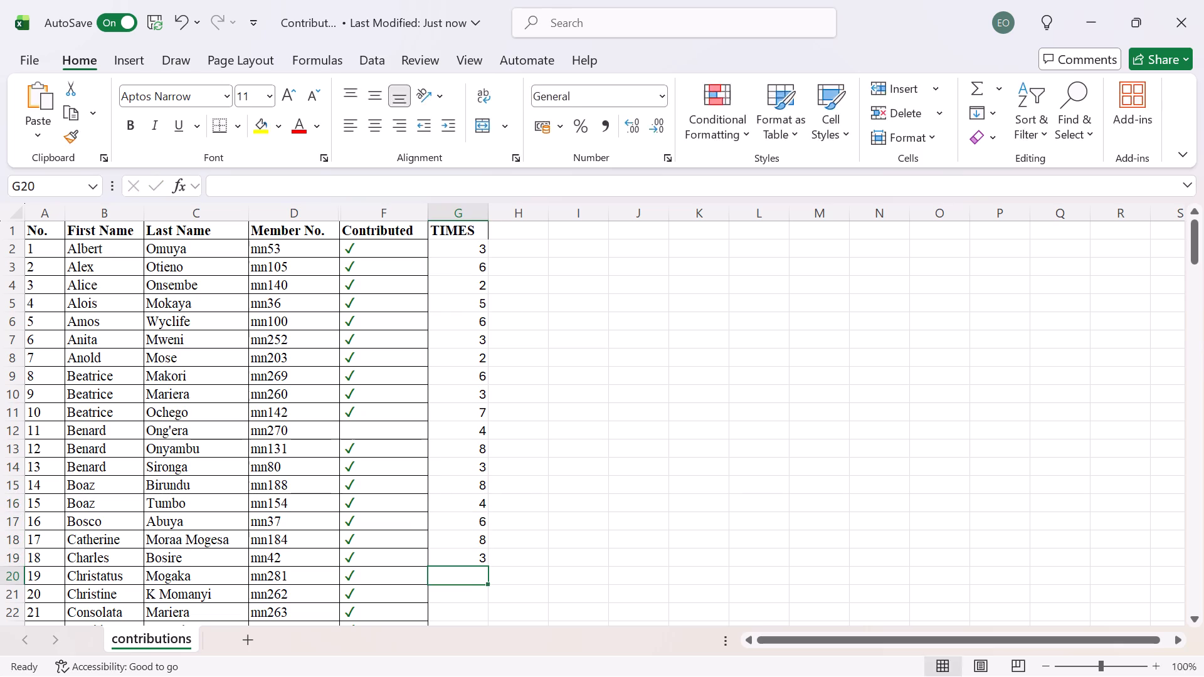
key("7")
key("Down")
key("7")
key("Down")
key("3")
key("Down")
Enter 3, 2, 4, 2, 5 and 4 in the TIMES column, cells G23 to G28.
key("3")
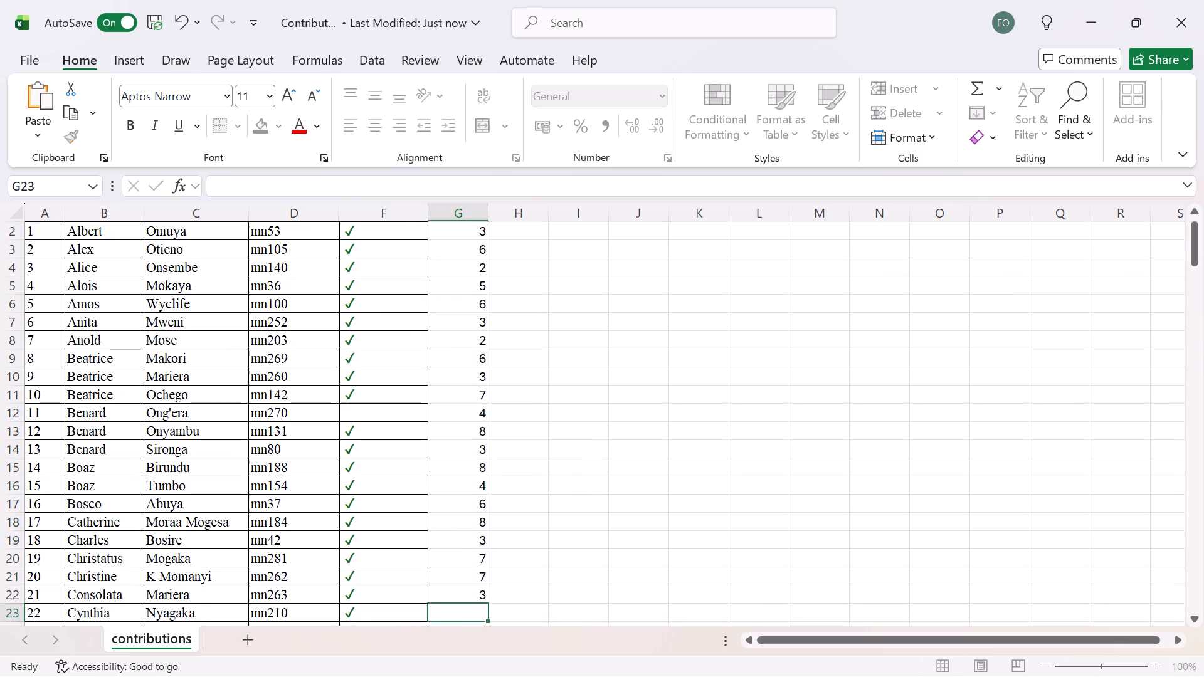
key("Down")
key("2")
key("Down")
key("4")
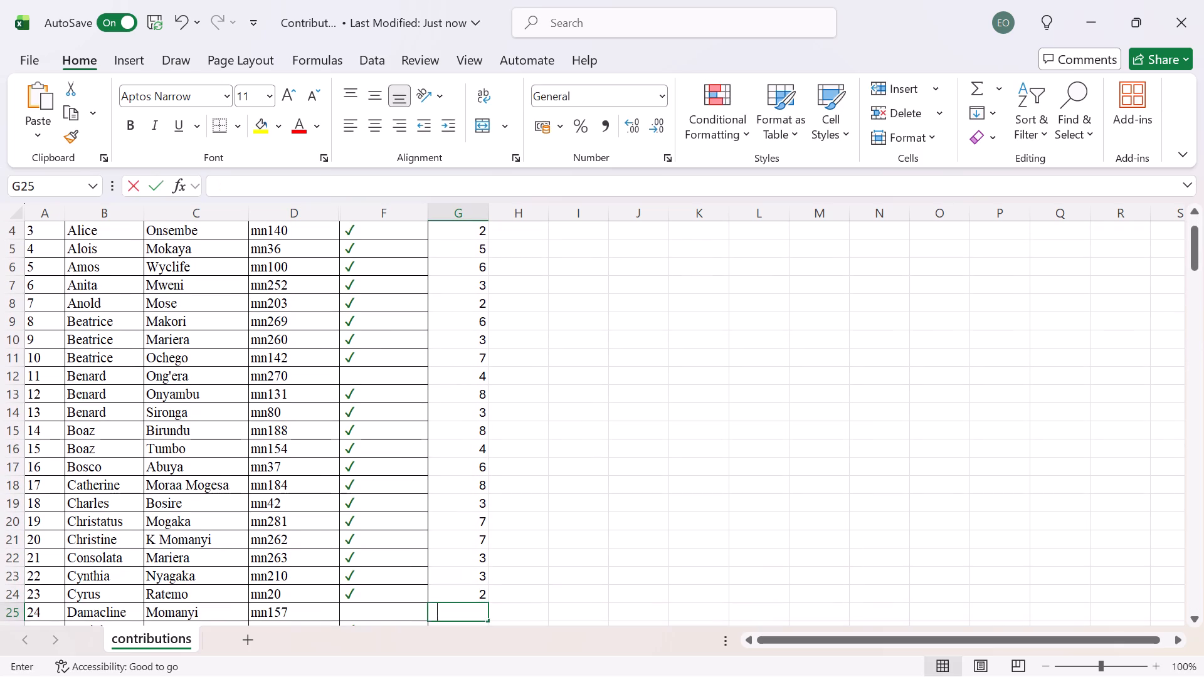
key("Down")
key("2")
key("Down")
key("5")
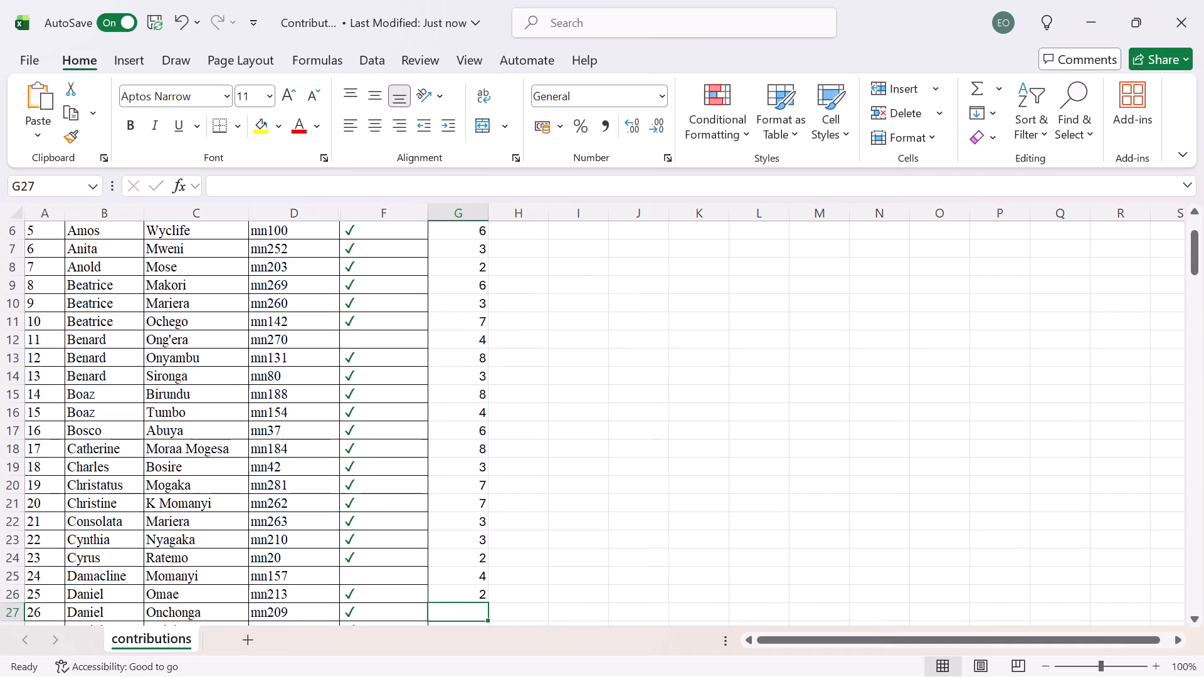
key("Down")
key("4")
key("Down")
Enter 1, 4, 7, 5, 8 and 9 in the TIMES column, cells G29 to G34.
key("1")
key("Down")
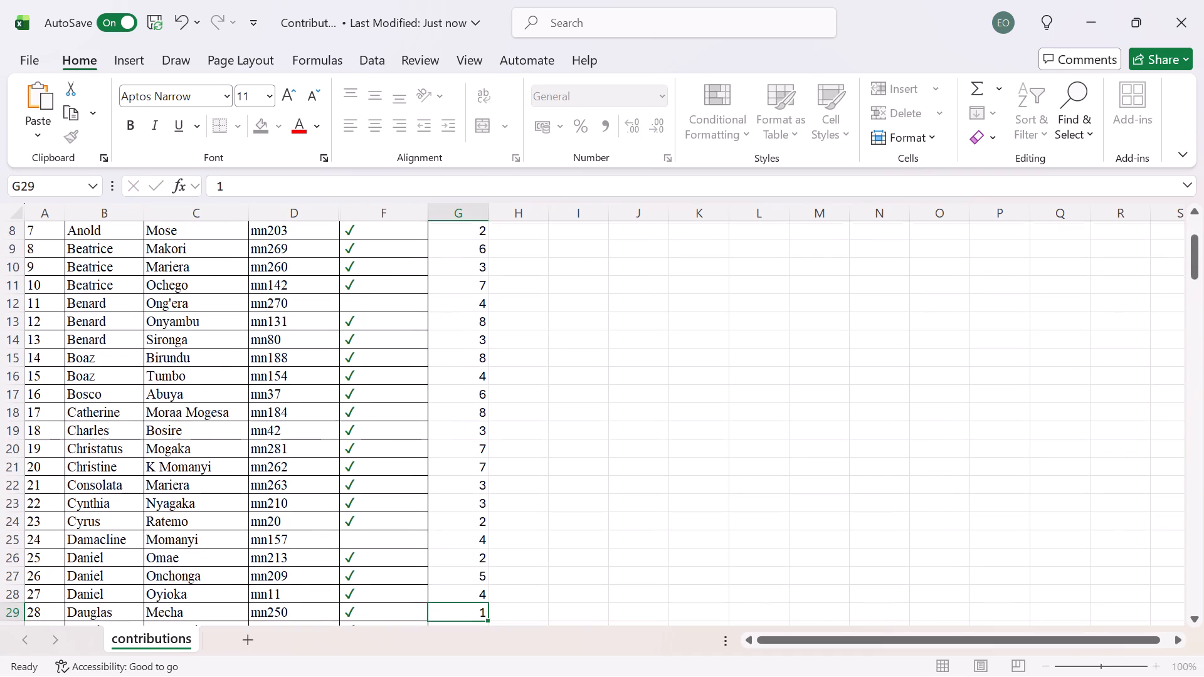
key("4")
key("Down")
key("7")
key("Down")
key("5")
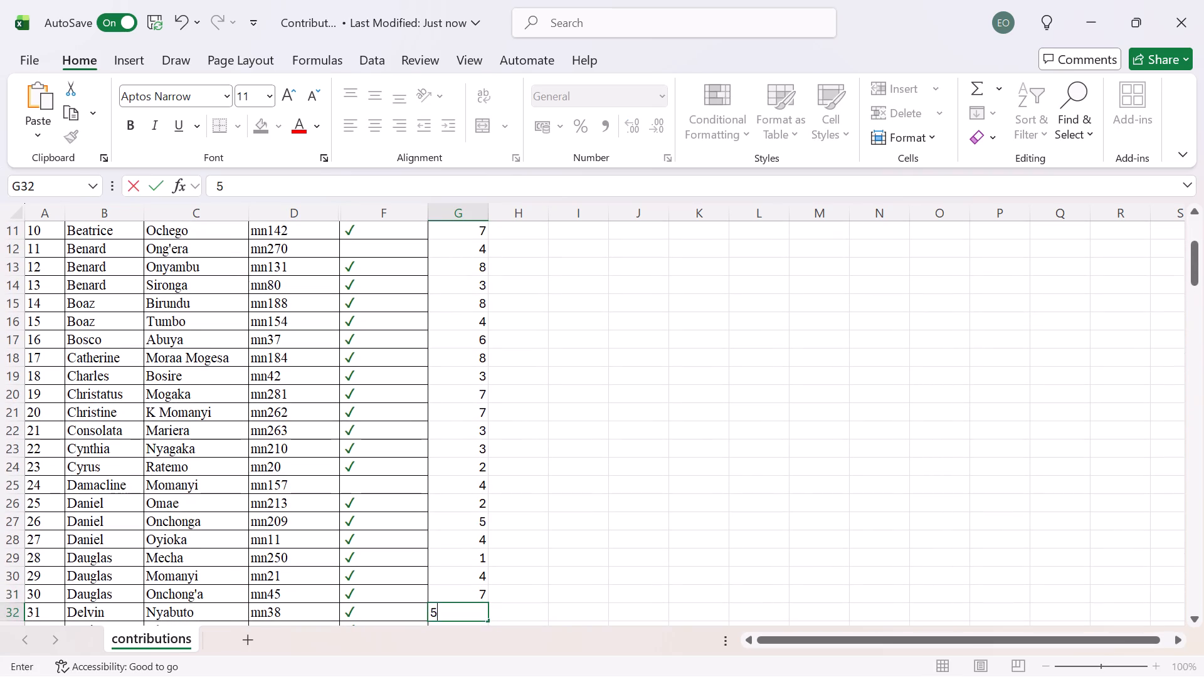
key("Down")
key("8")
key("Down")
key("9")
key("Down")
Enter 5, 7, 3, 5, 1 and 4 in the TIMES column, cells G35 to G40.
key("5")
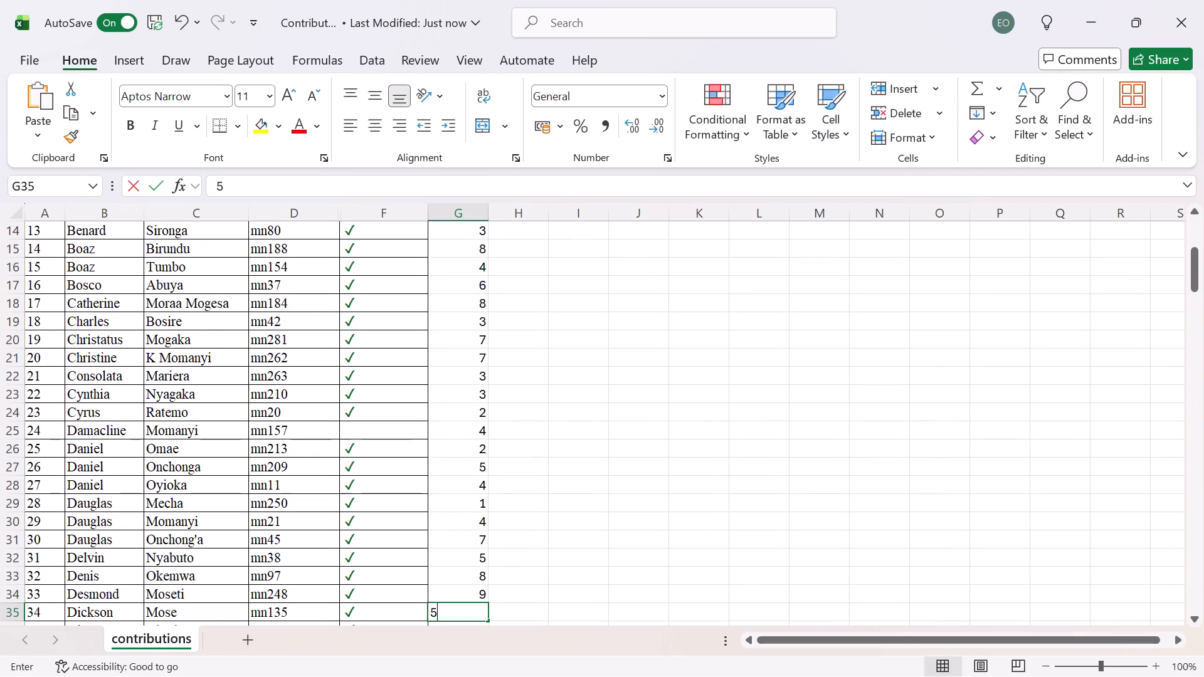
key("Down")
key("7")
key("Down")
key("3")
key("Down")
key("5")
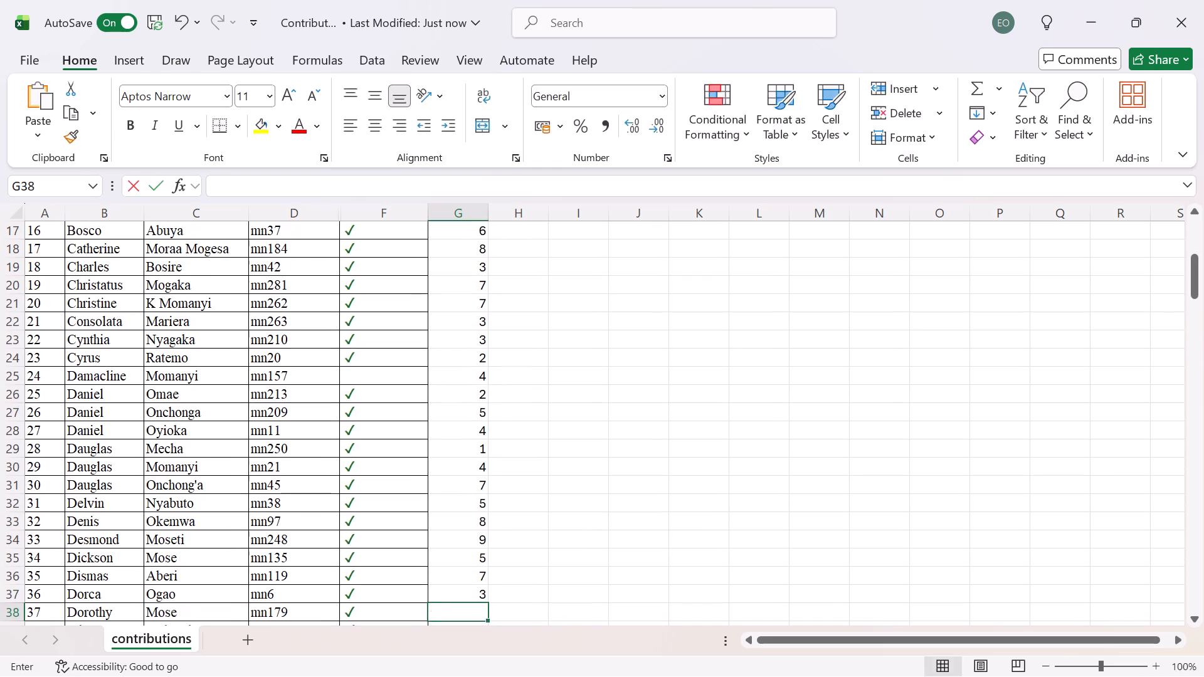
key("Down")
key("1")
key("Down")
key("4")
key("Down")
Enter 8, 4, 0, 7, 4 and 9 in the TIMES column, cells G41 to G46.
key("8")
key("Down")
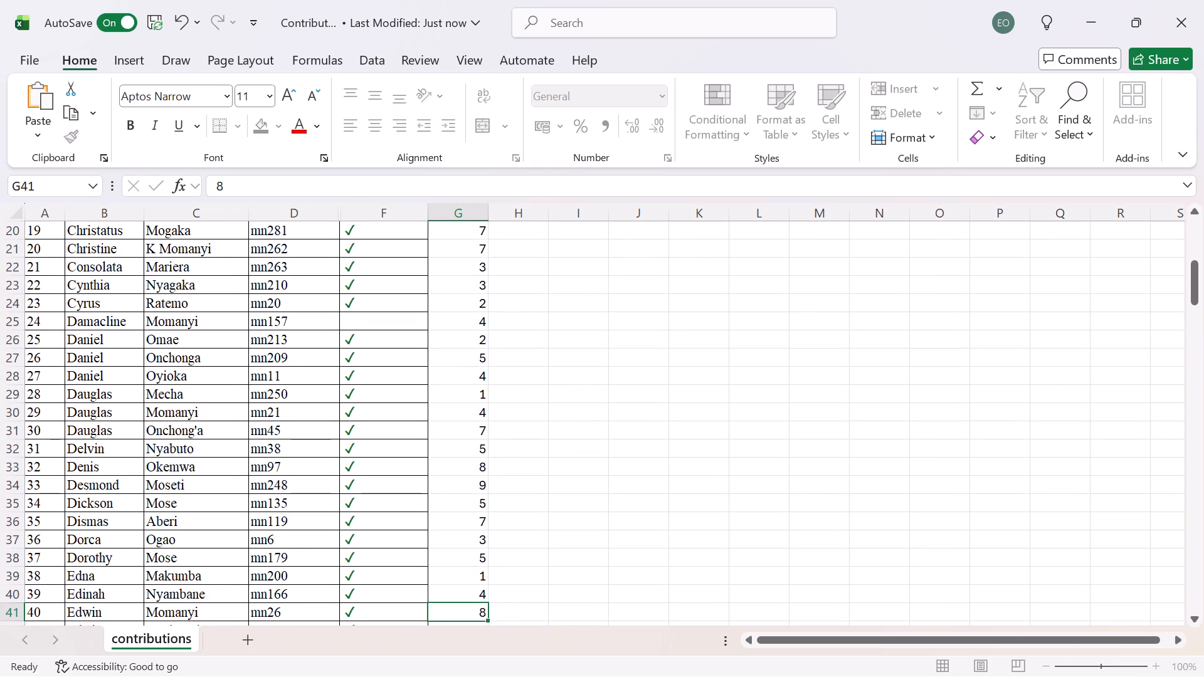
key("4")
key("Down")
key("0")
key("Down")
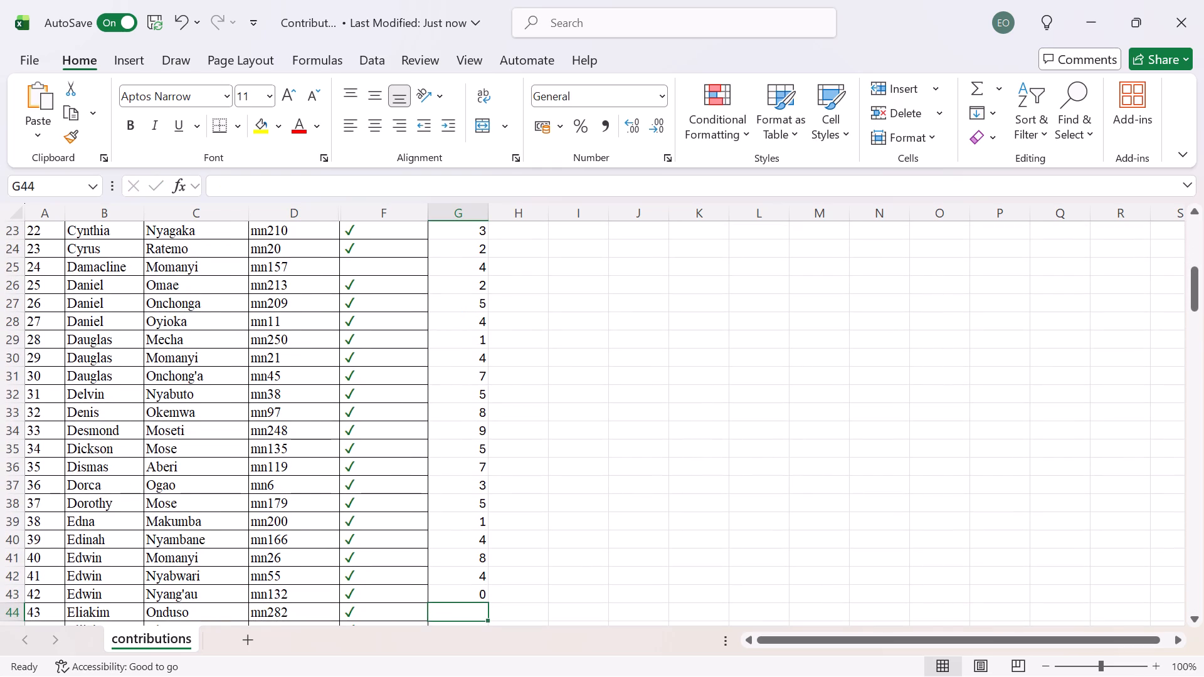
key("7")
key("Down")
key("4")
key("Down")
key("9")
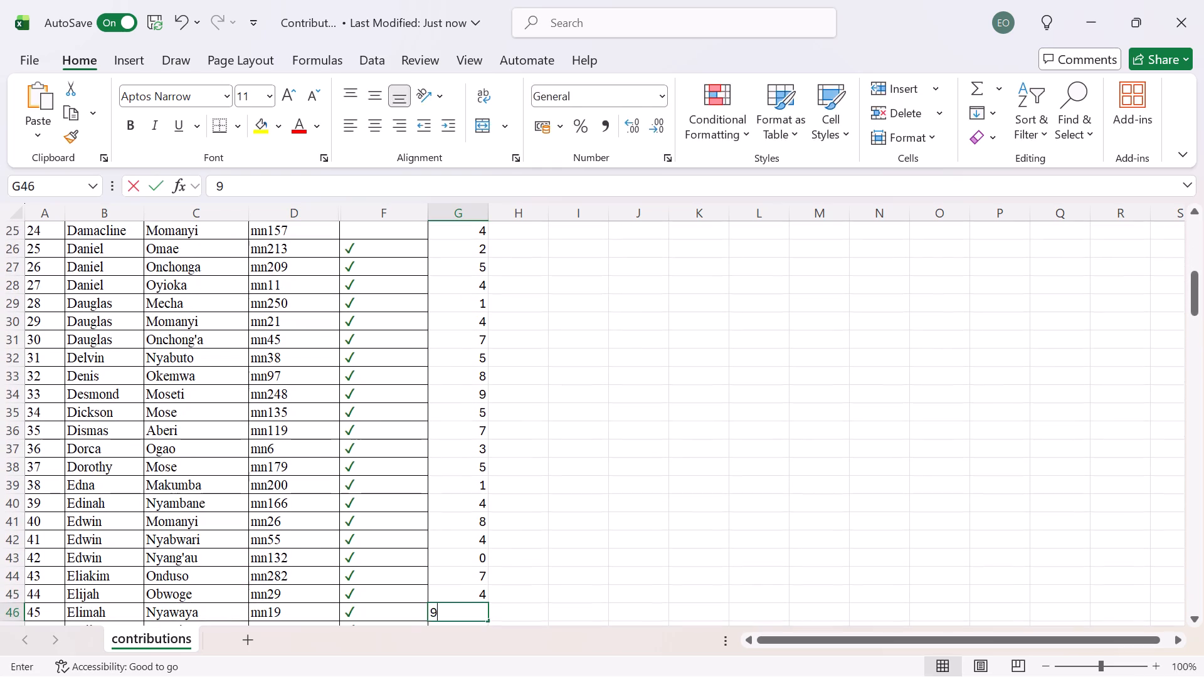
key("Down")
Enter 4, 9, 3, 2, 6 and 2 in the TIMES column, cells G47 to G52.
key("4")
key("Down")
key("9")
key("Down")
key("3")
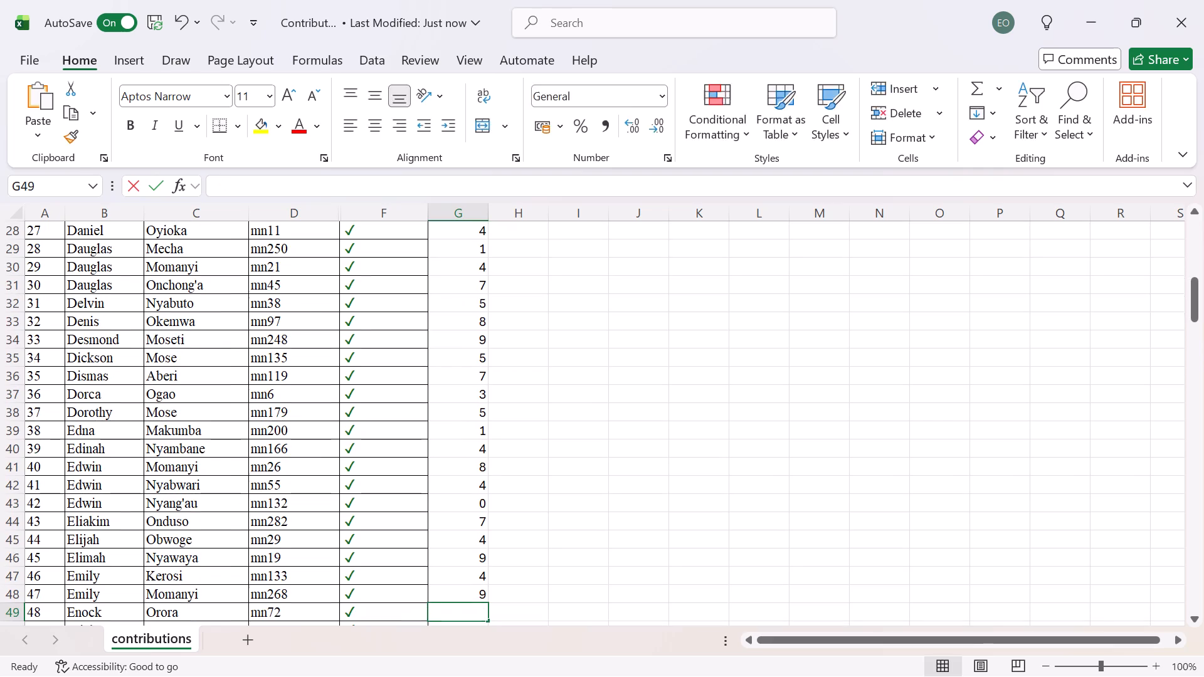
key("Down")
key("2")
key("Down")
key("6")
key("Down")
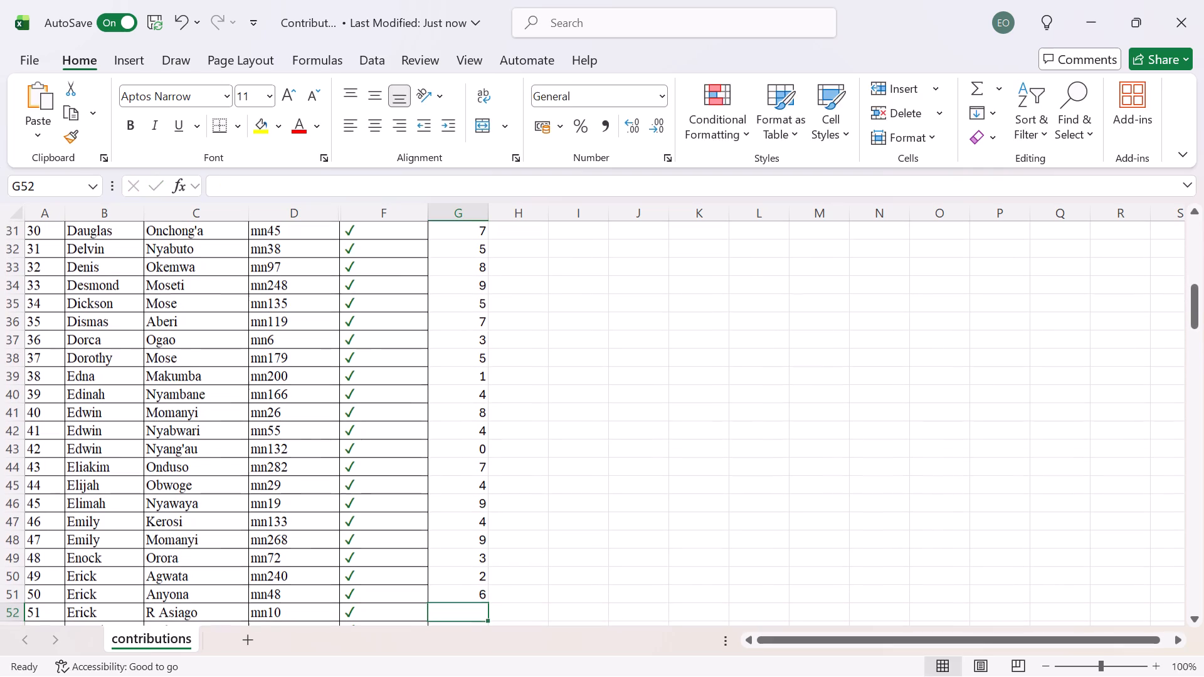
key("2")
key("Down")
Enter 8, 2, 8, 1, 9 and 6 in the TIMES column, cells G53 to G58.
key("8")
key("Down")
key("2")
key("Down")
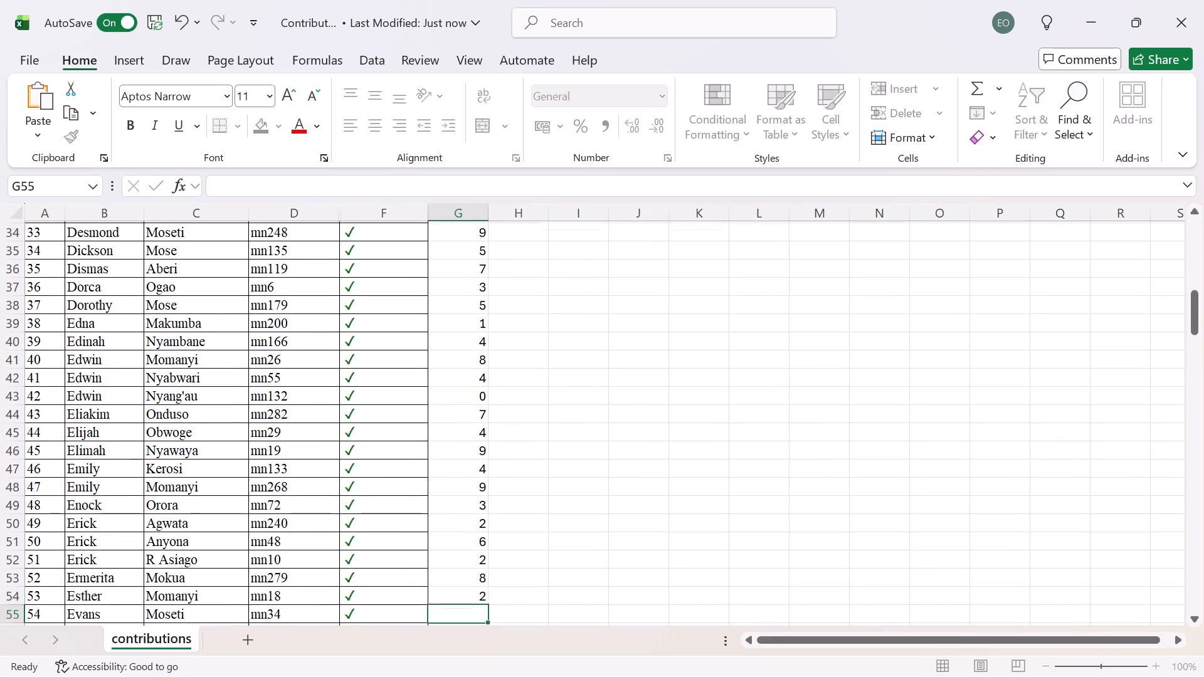
key("8")
key("Down")
key("1")
key("Down")
key("9")
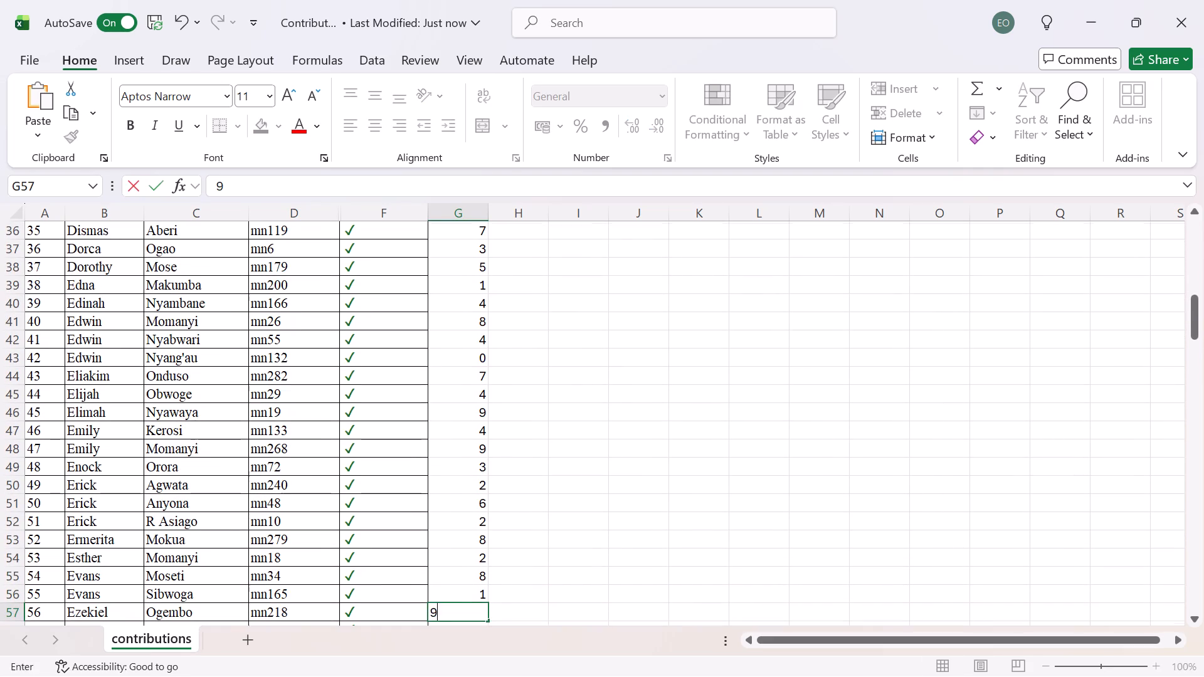
key("Down")
key("6")
key("Down")
Enter 3, 9, 2, 0 and 2 in the TIMES column, cells G59 to G63.
key("3")
key("Down")
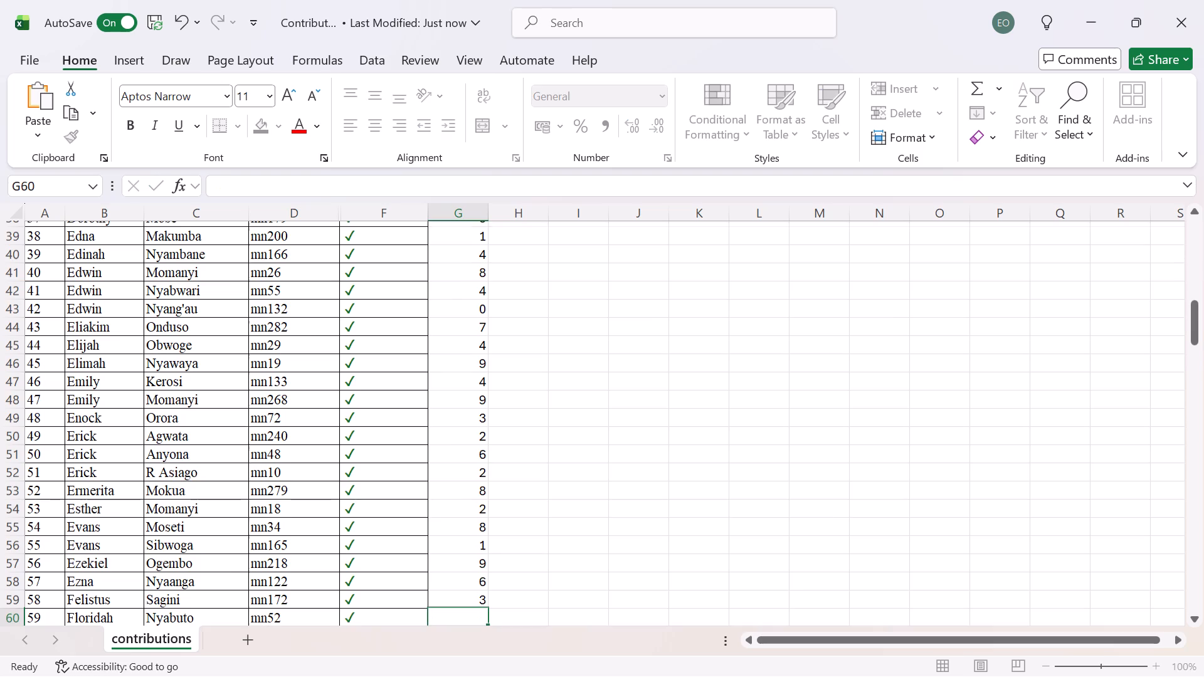
key("9")
key("Down")
key("2")
key("Down")
key("0")
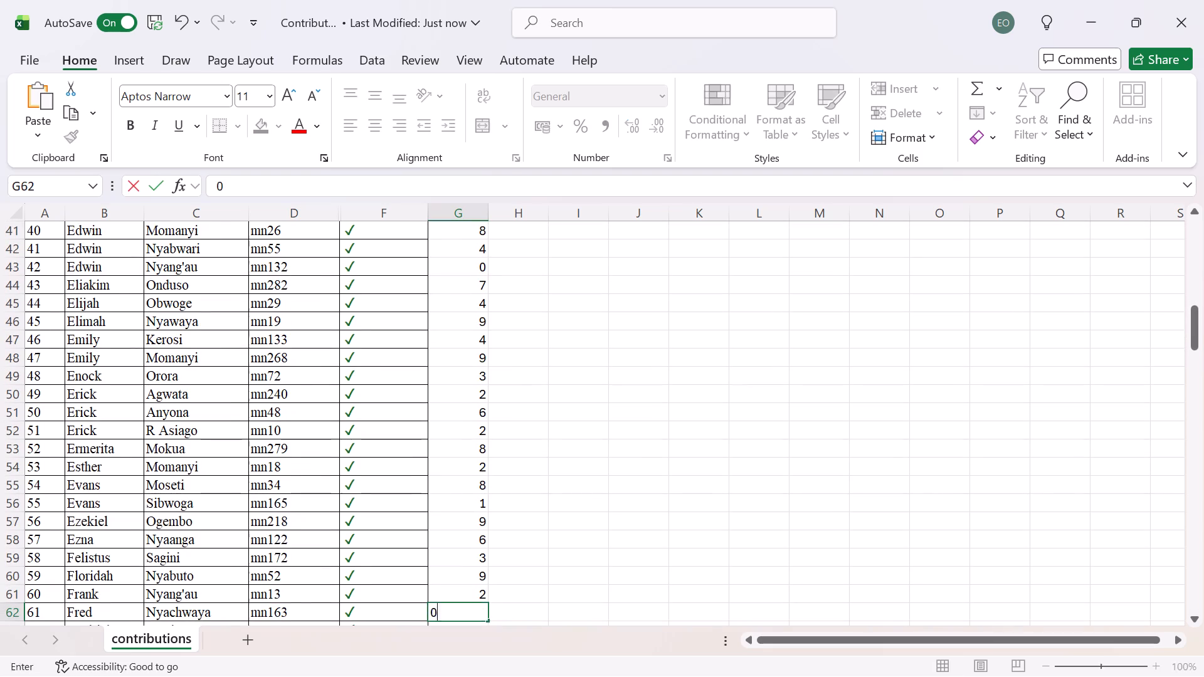
key("Down")
key("2")
key("Down")
Enter 8, 4, 7 and 2 in the TIMES column, cells G64 to G67.
key("8")
key("Down")
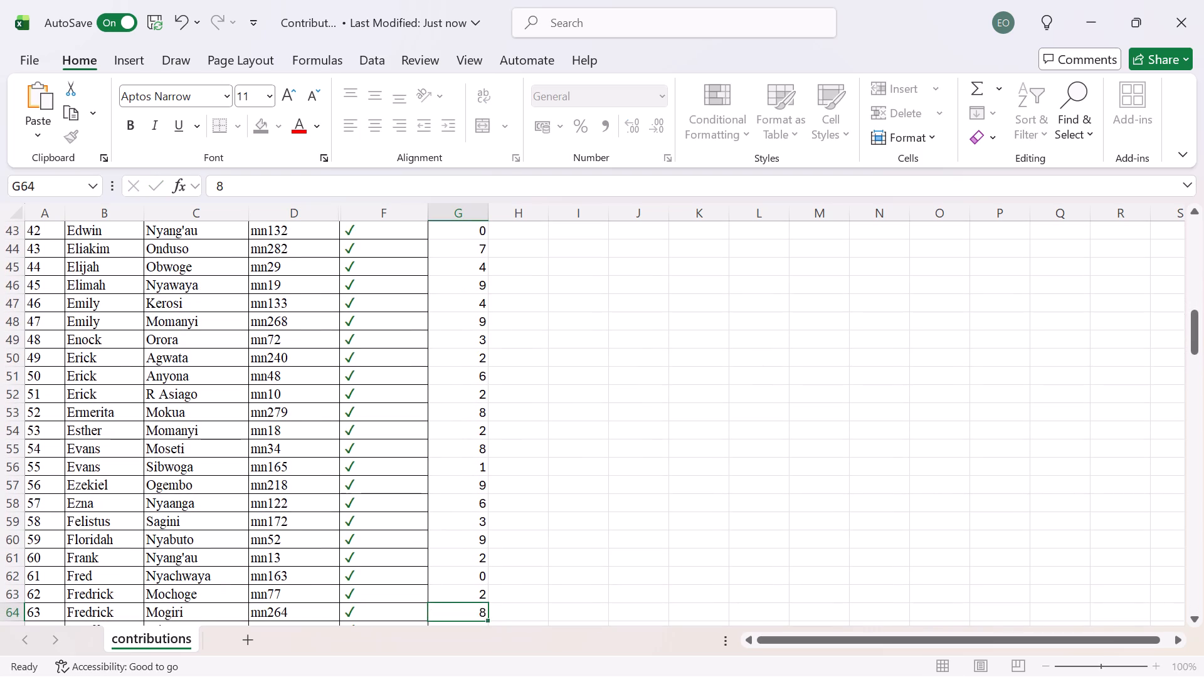
key("Down")
key("Up")
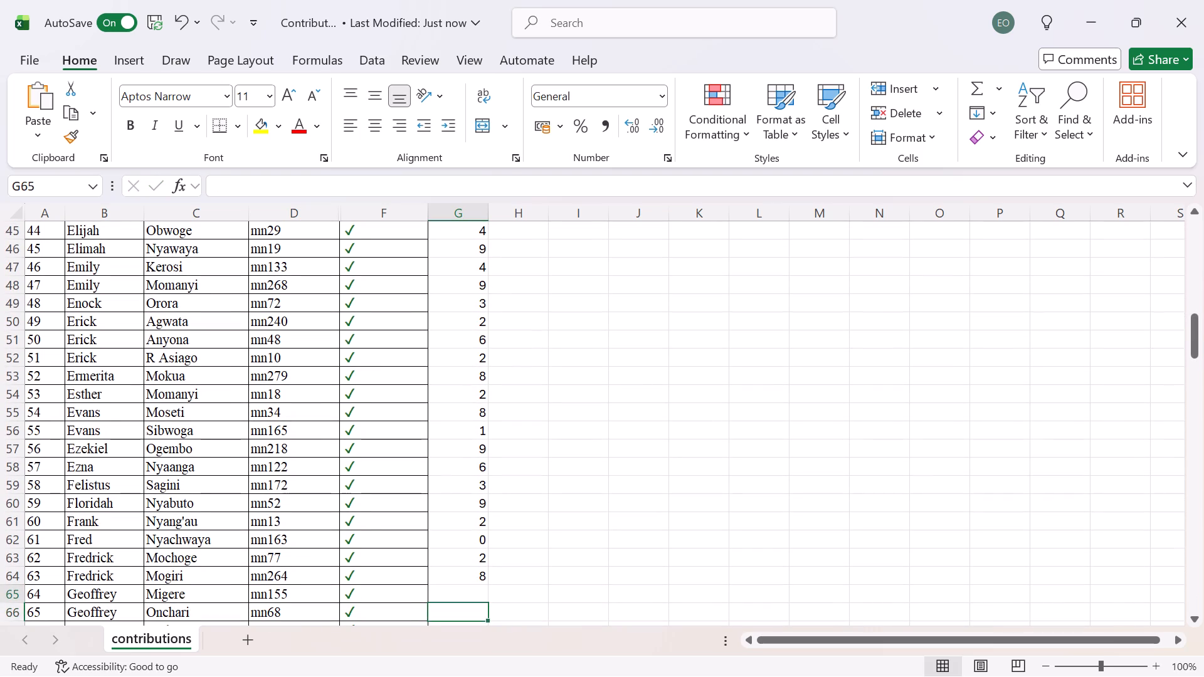
key("4")
key("Down")
key("7")
key("Down")
key("2")
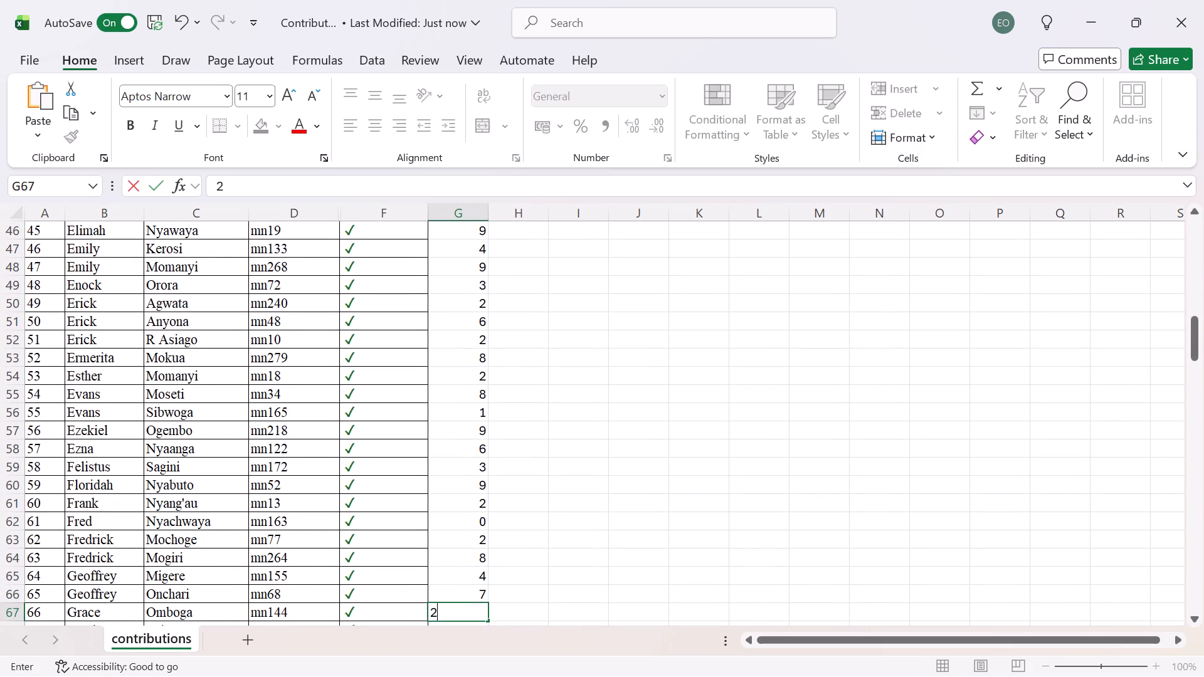
key("Down")
Enter 4, 4, 3 and 3 in the TIMES column, cells G68 to G71.
key("4")
key("Down")
key("4")
key("Down")
key("3")
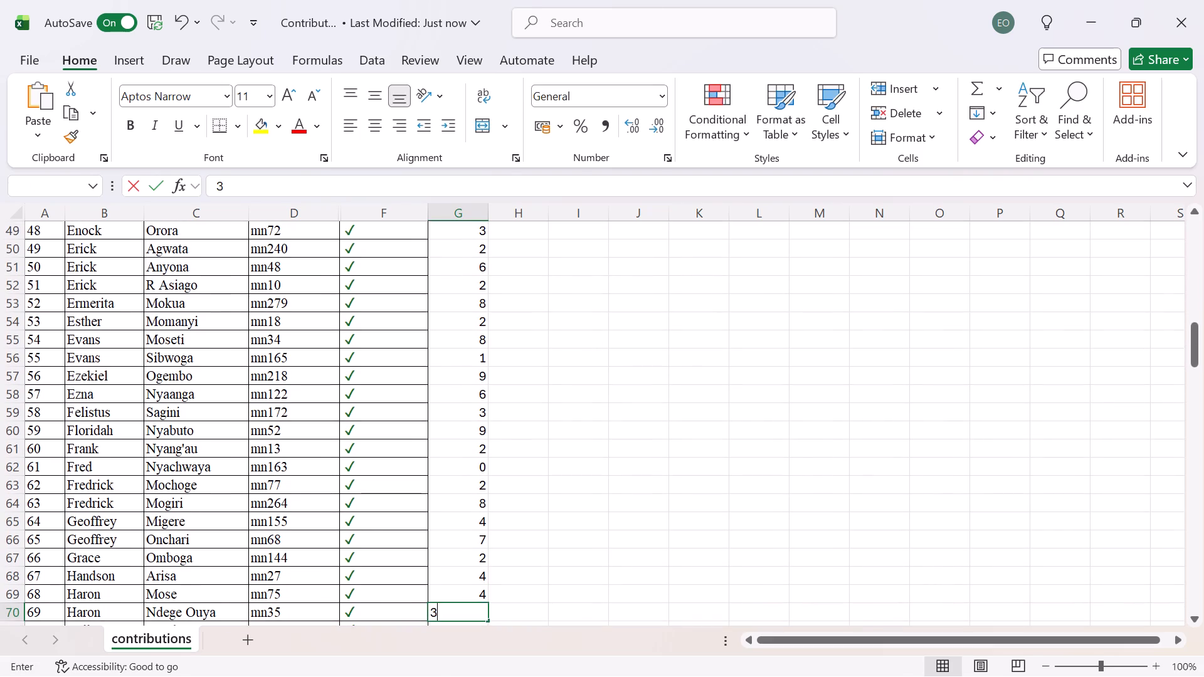
key("Down")
key("Down")
key("Up")
key("3")
key("Down")
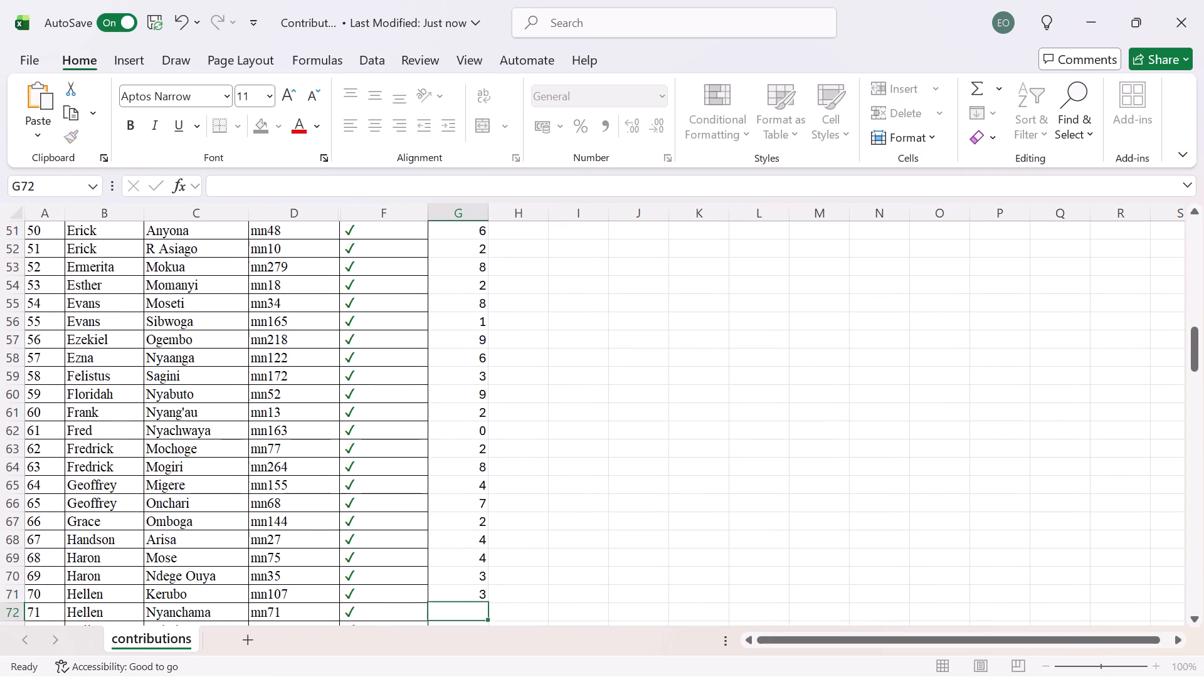
Enter 2 in each of the TIMES column cells G72 to G77.
key("2")
key("Down")
key("2")
key("Down")
key("2")
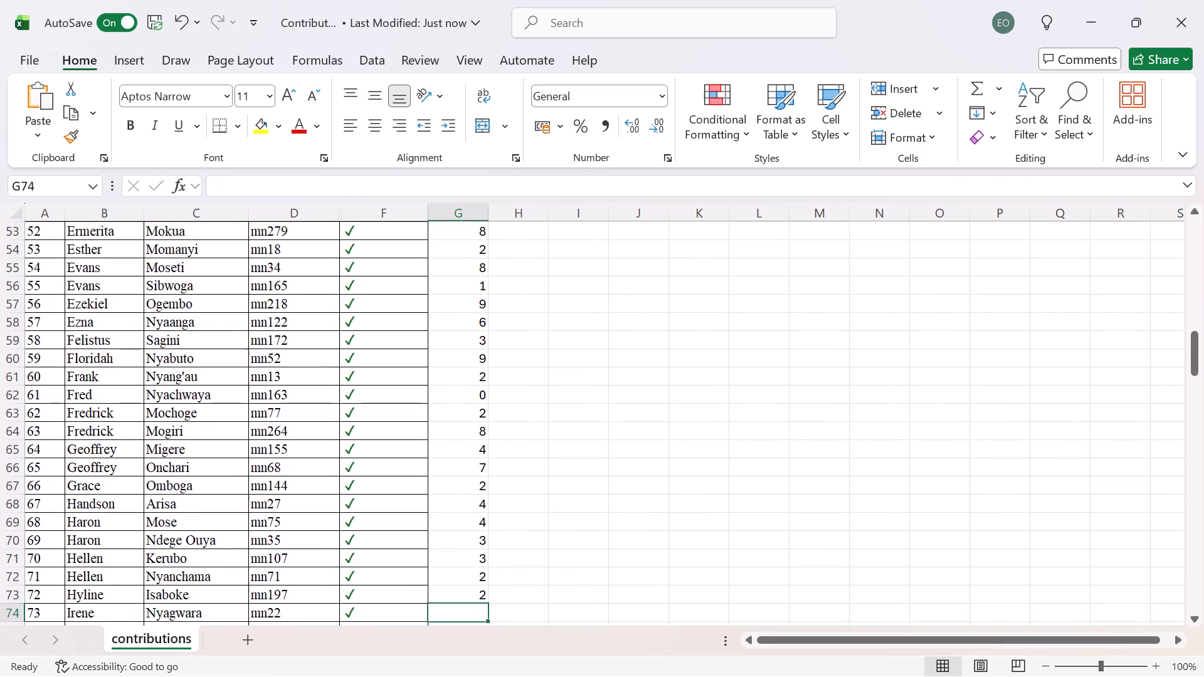
key("Down")
key("2")
key("Down")
key("2")
key("Down")
key("2")
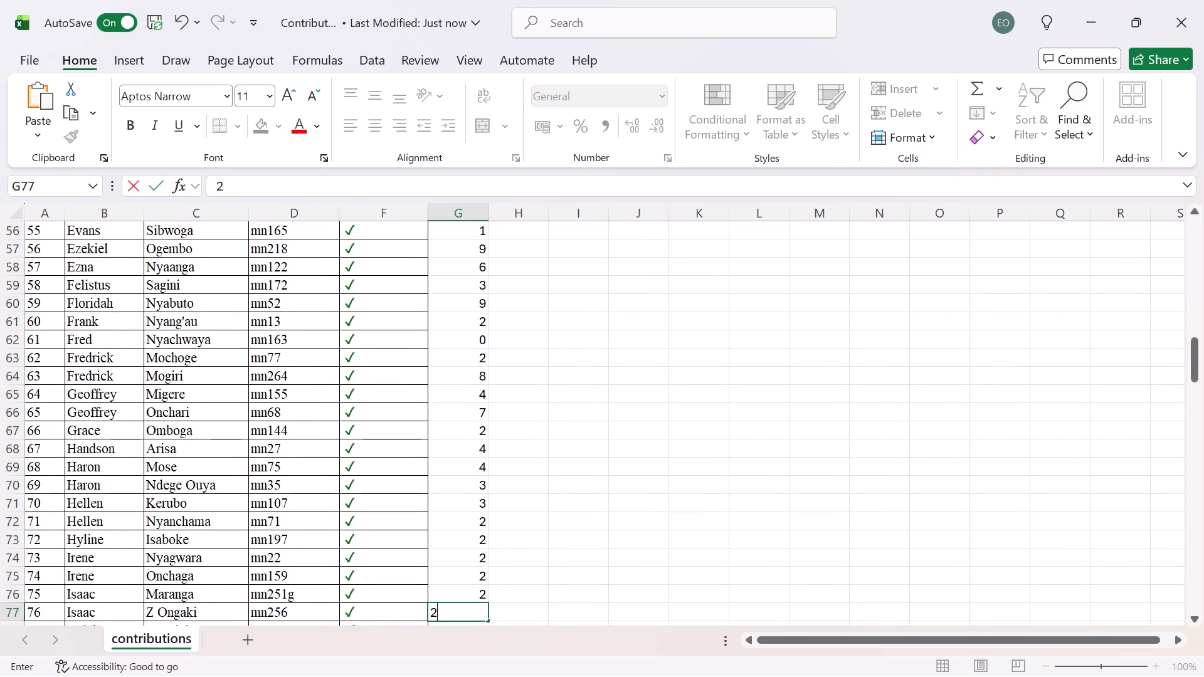
key("Down")
Enter 1 in each of the TIMES column cells G78 to G81.
key("1")
key("Down")
key("1")
key("Down")
key("1")
key("Down")
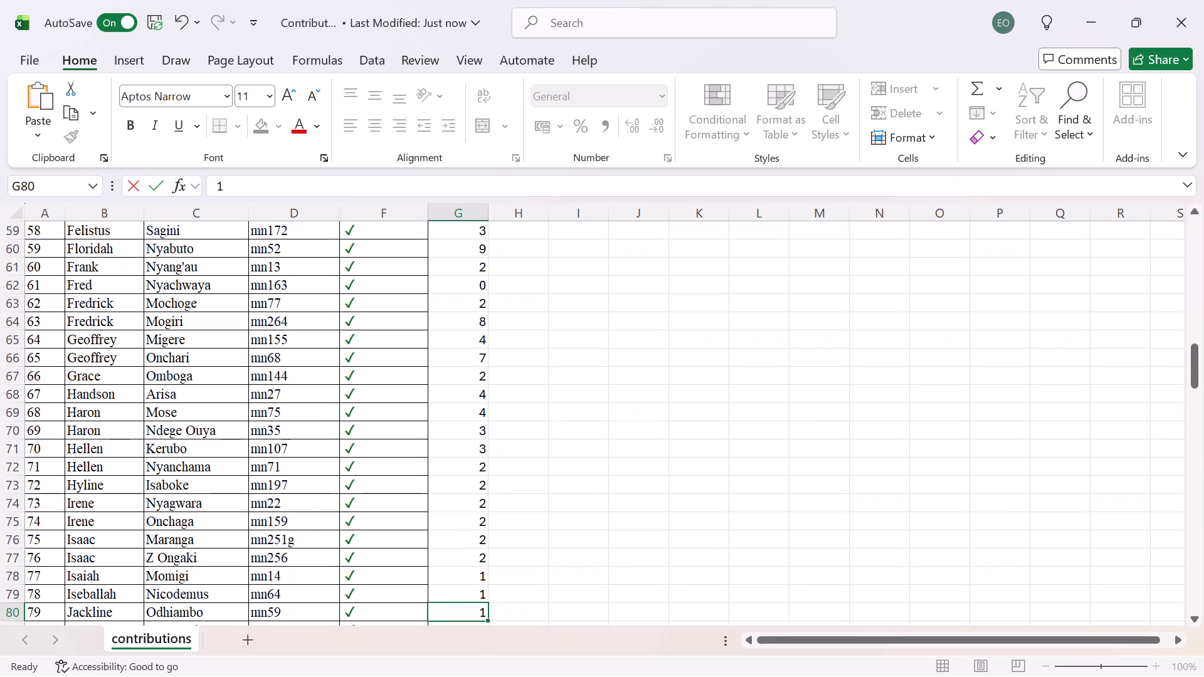
key("1")
key("Down")
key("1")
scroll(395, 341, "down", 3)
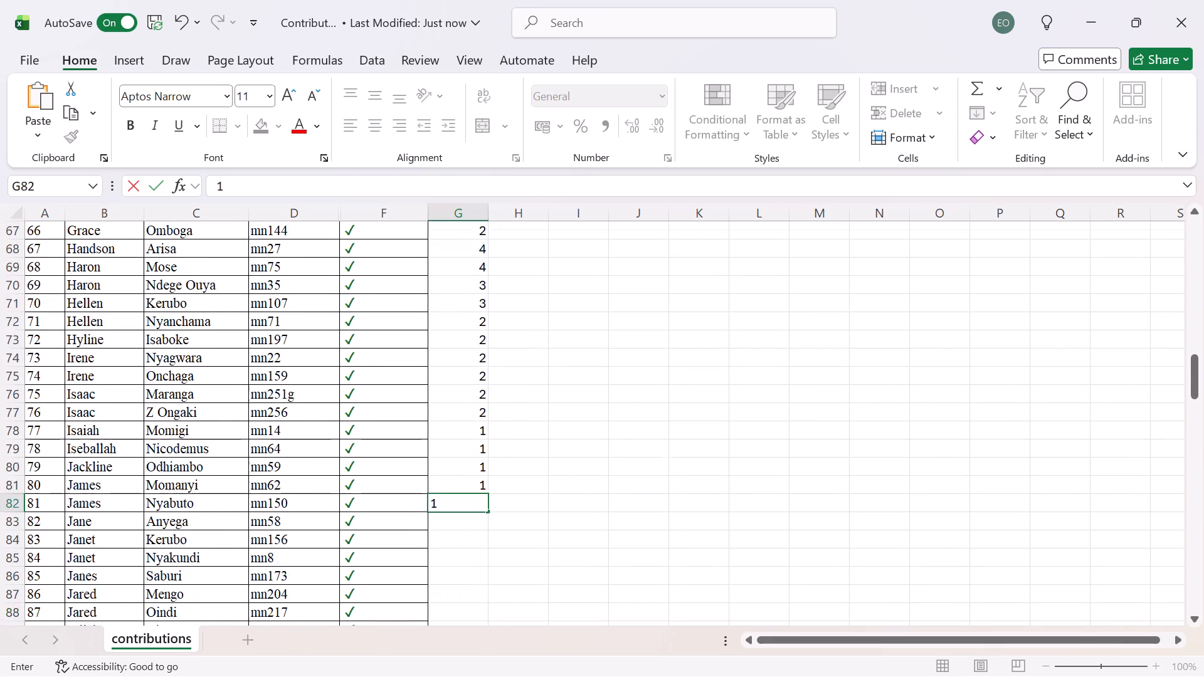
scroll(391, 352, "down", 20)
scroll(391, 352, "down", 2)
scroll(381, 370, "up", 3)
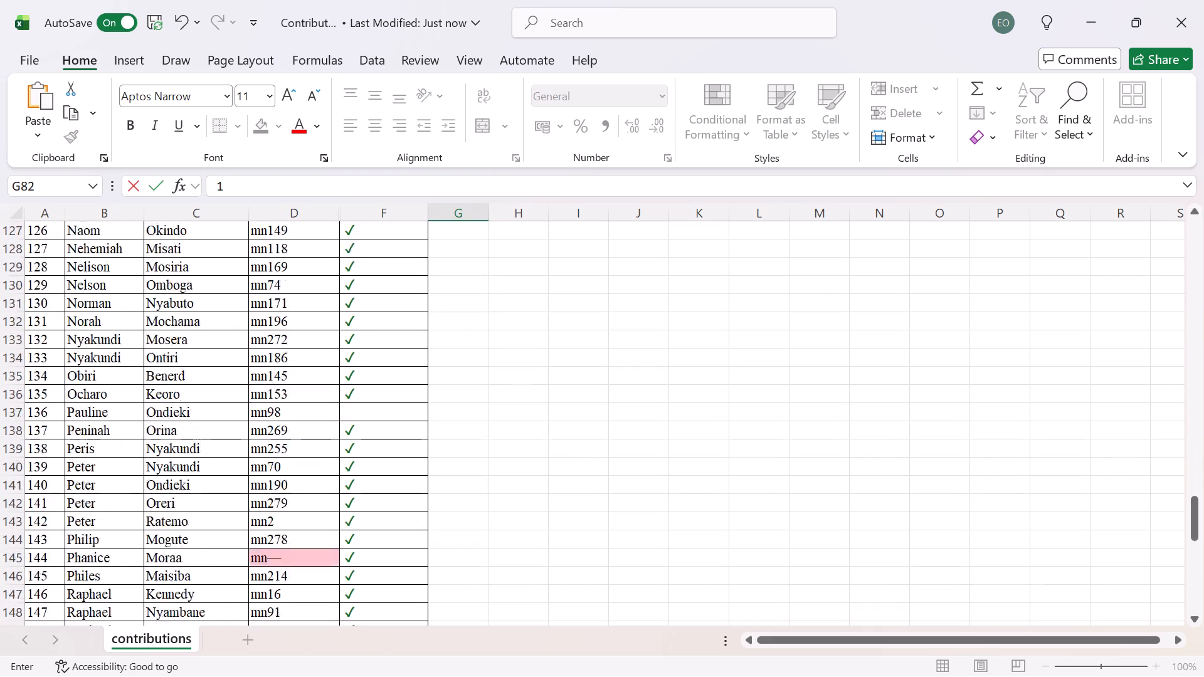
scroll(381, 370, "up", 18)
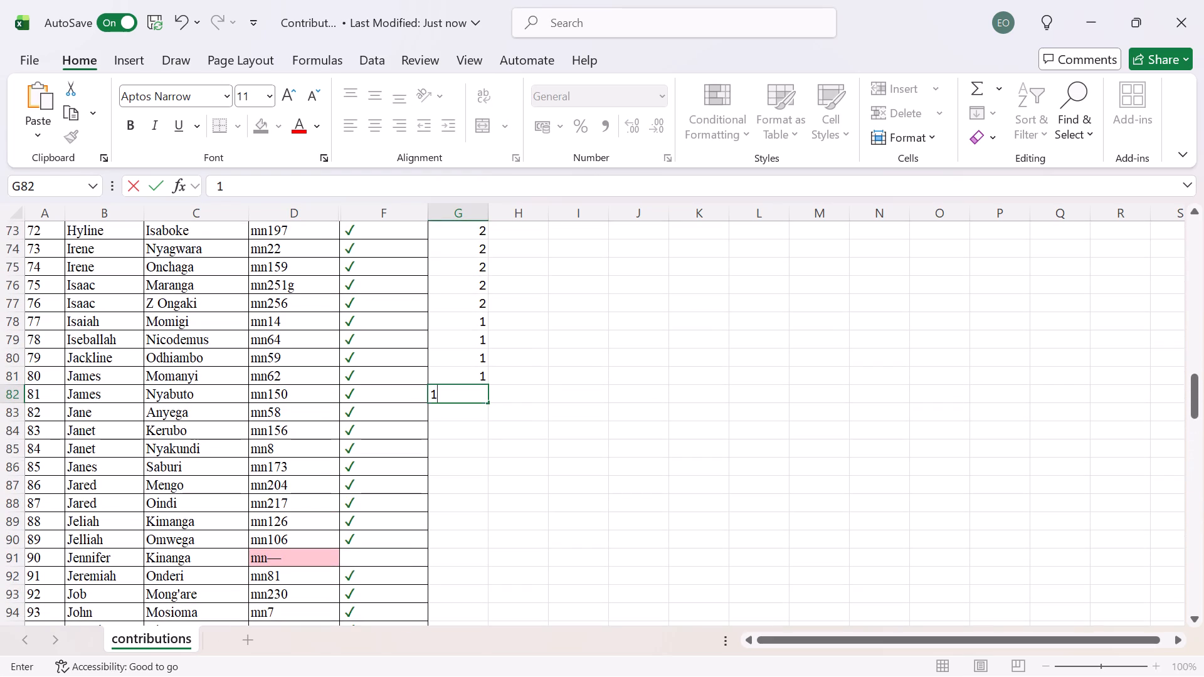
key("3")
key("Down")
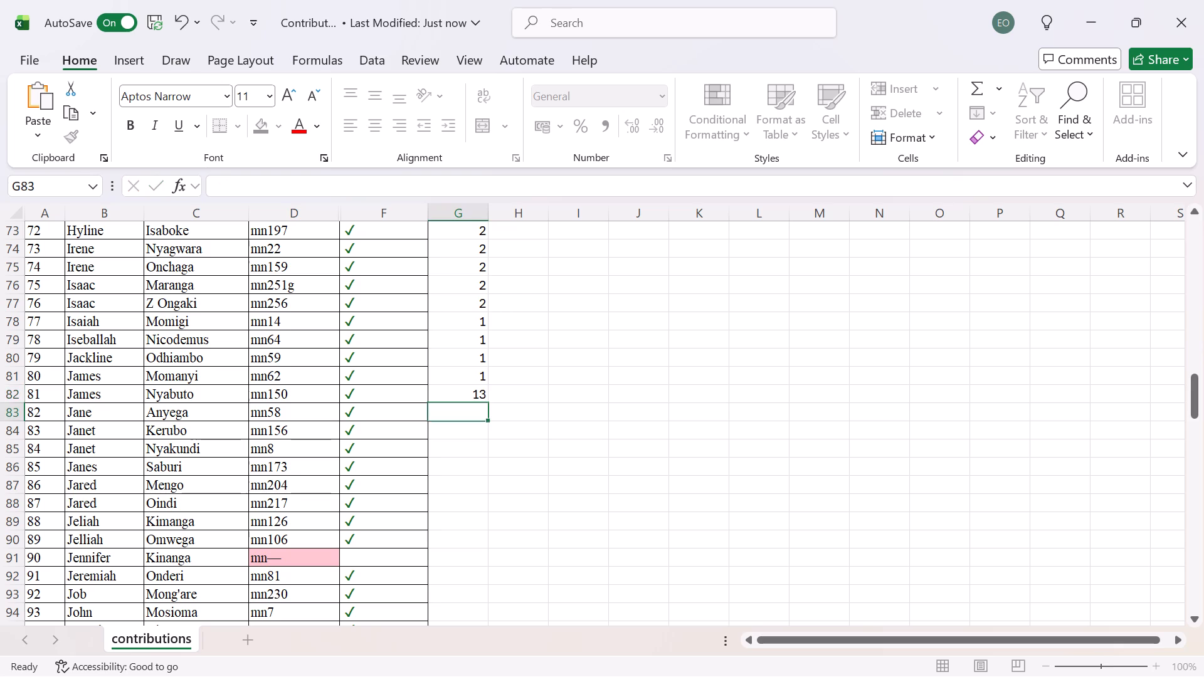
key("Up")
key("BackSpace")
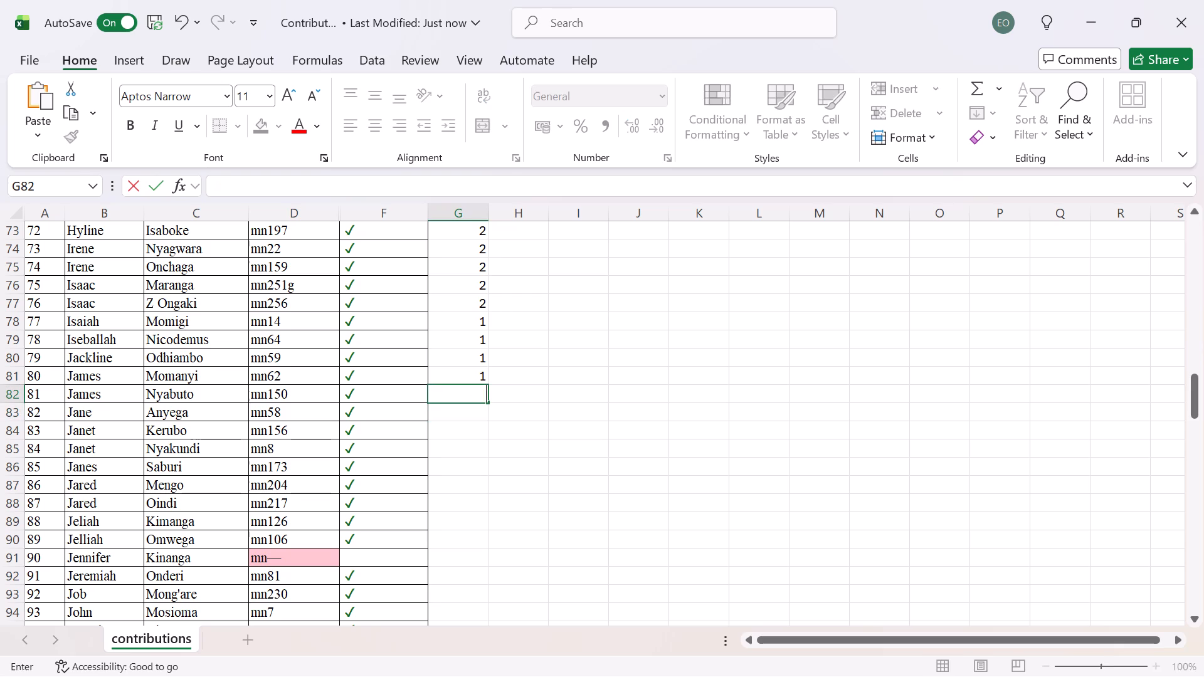
Enter 4, 5, 8 and 6 in the TIMES column, cells G82 to G85.
key("4")
key("Down")
key("5")
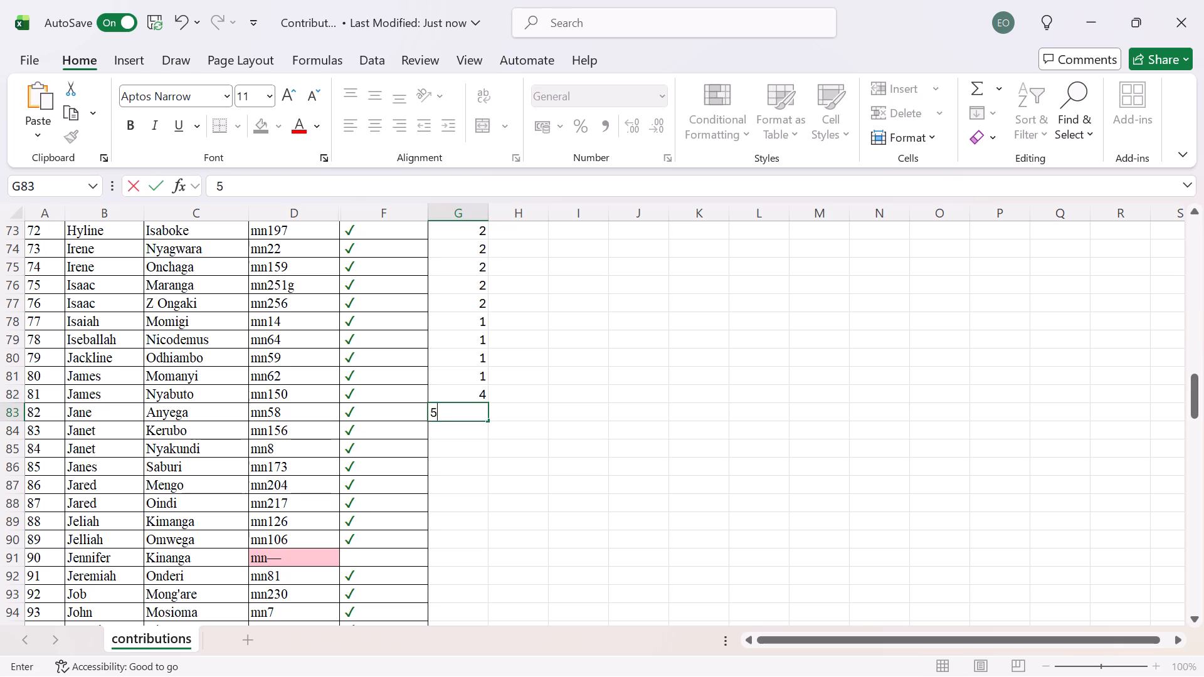
key("Down")
key("Down")
key("Up")
key("8")
key("Down")
key("6")
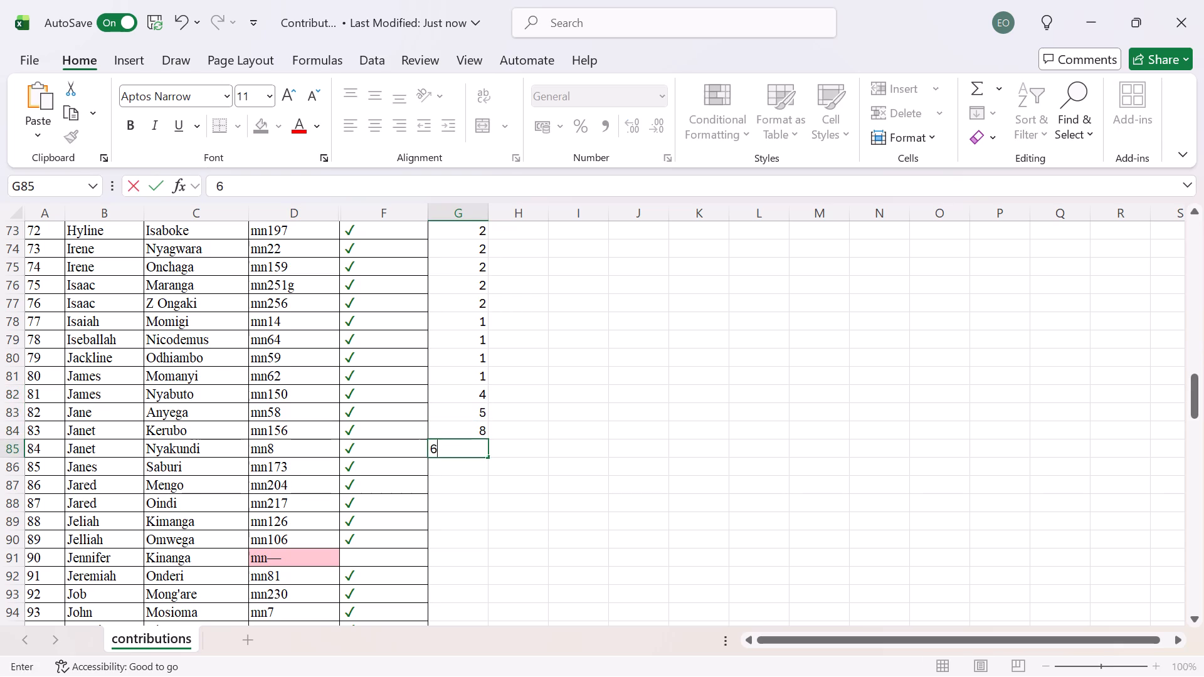
key("Down")
Enter 7, 7, 5, 9, 5 and 7 in the TIMES column, cells G86 to G91.
key("7")
key("Down")
key("7")
key("Down")
key("5")
key("Down")
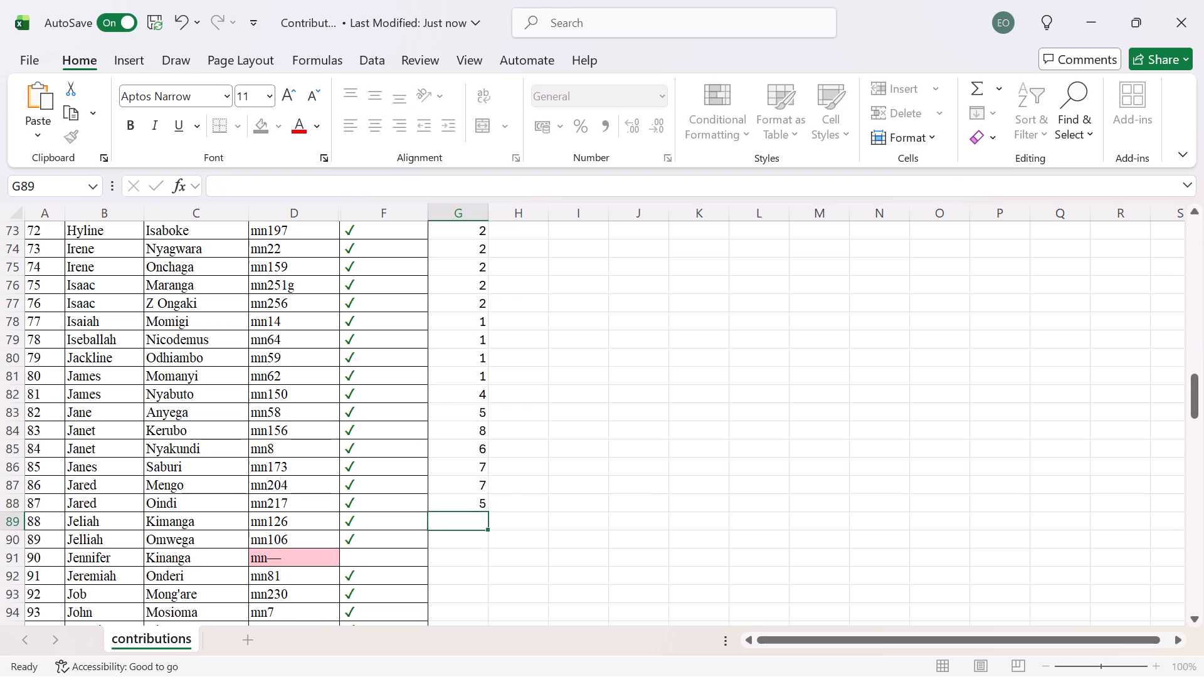
key("9")
key("Down")
key("5")
key("Down")
key("7")
key("Down")
Enter 3, 2, 2, 7, 8 and 2 in the TIMES column, cells G92 to G97.
key("3")
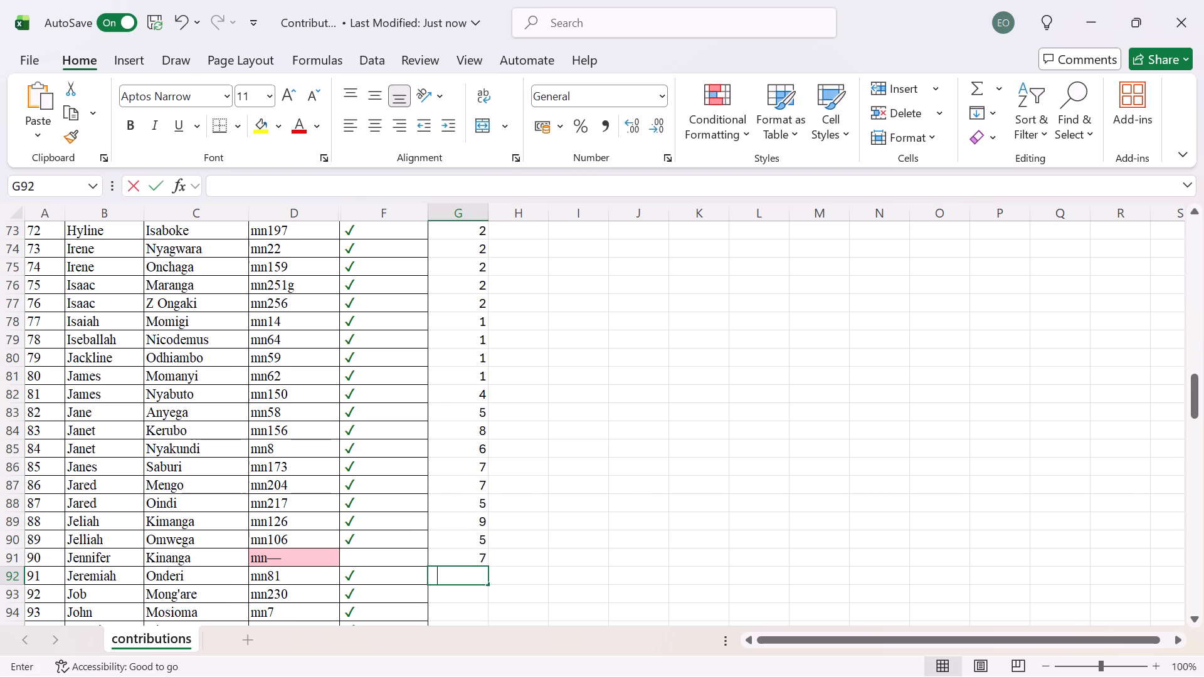
key("Down")
key("2")
key("Down")
key("2")
key("Down")
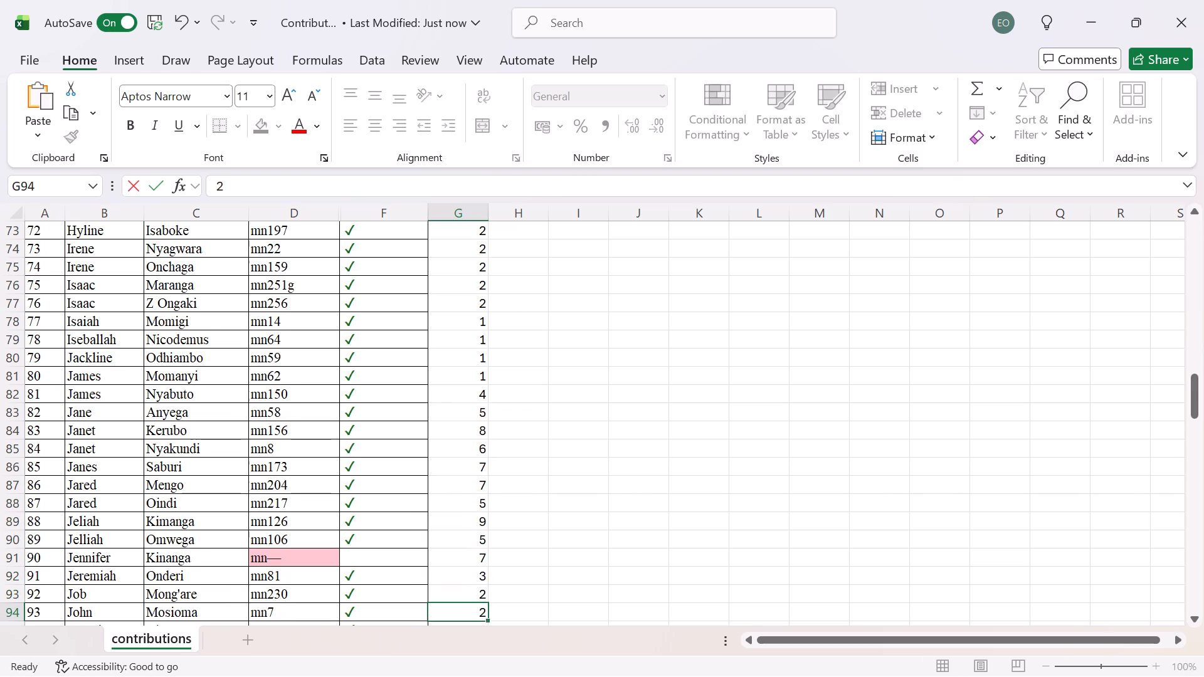
key("7")
key("Down")
key("8")
key("Down")
key("2")
key("Down")
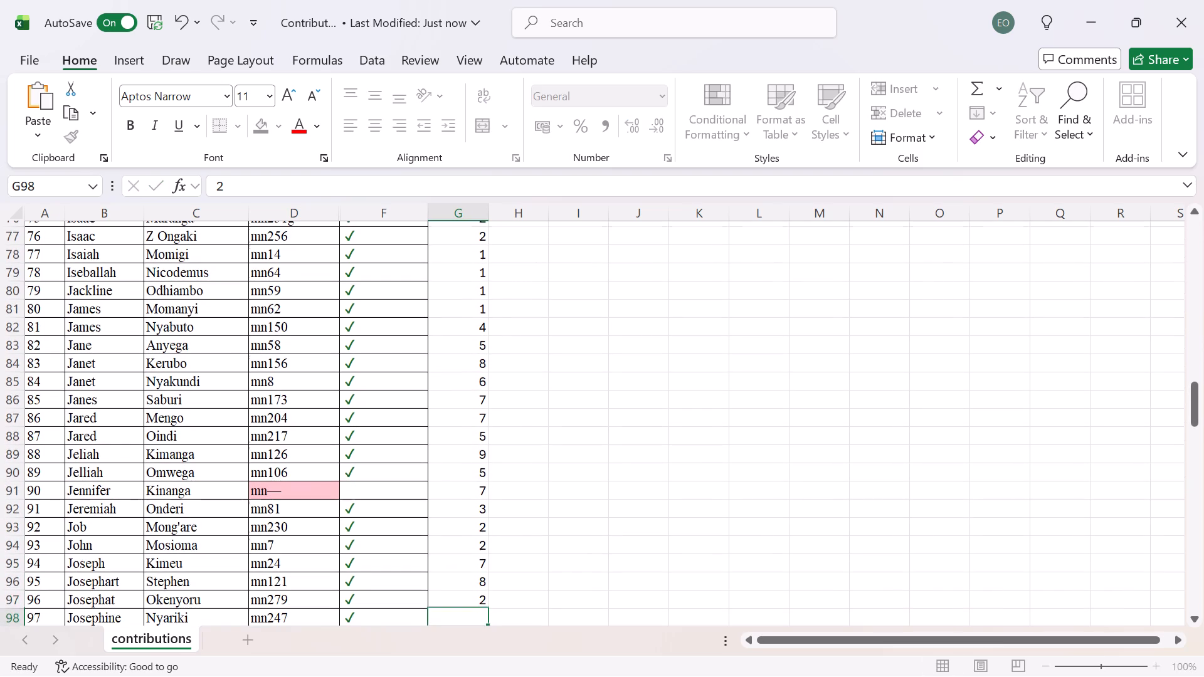
Enter 2 in each of the TIMES column cells G98 to G101.
key("2")
key("Down")
key("2")
key("Down")
key("2")
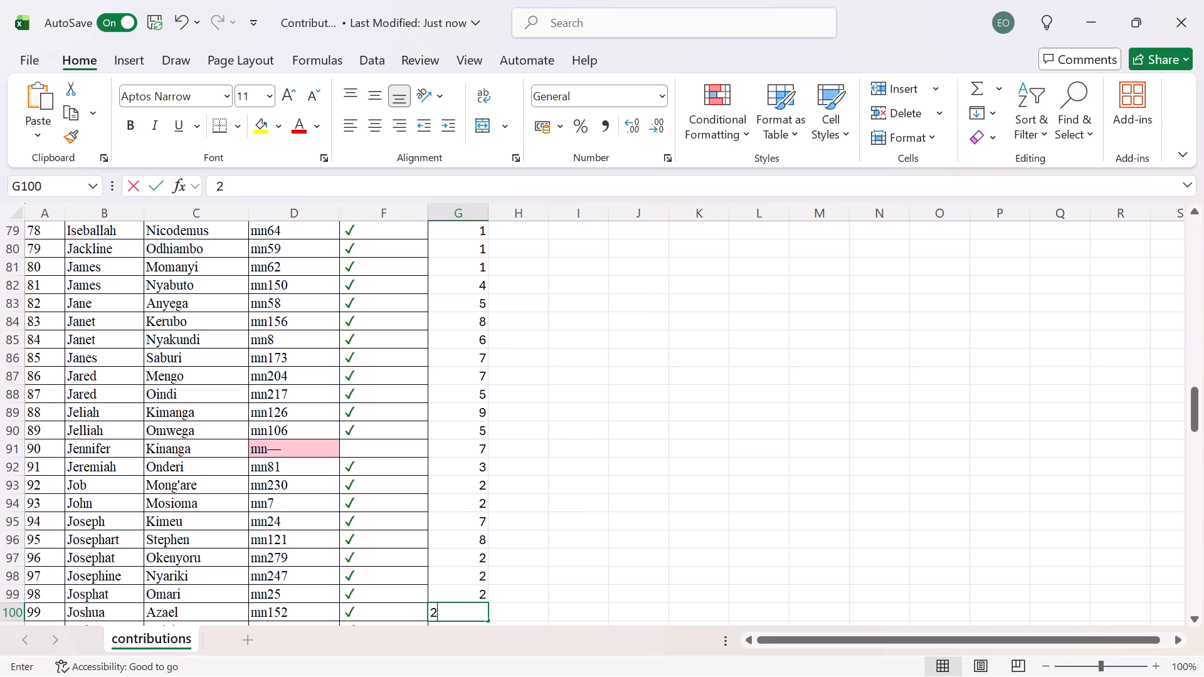
key("Down")
key("2")
key("Down")
Enter 1 in cell G102 and fill it down the TIMES column to the last member row, G181.
key("1")
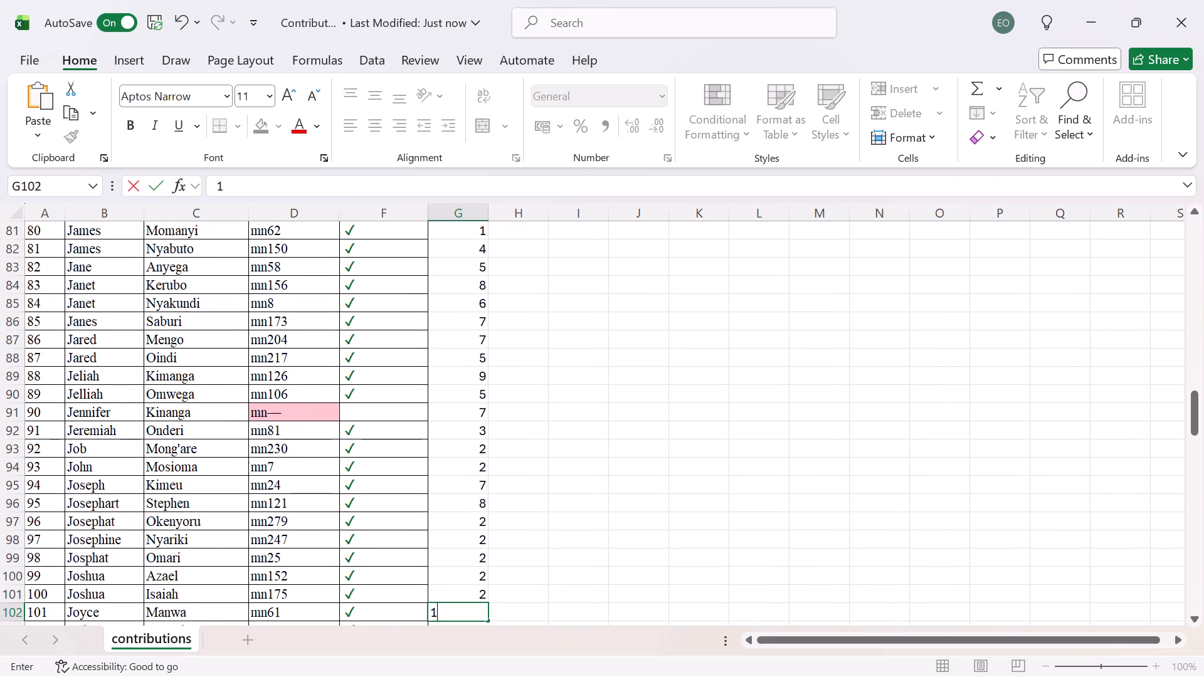
key("Down")
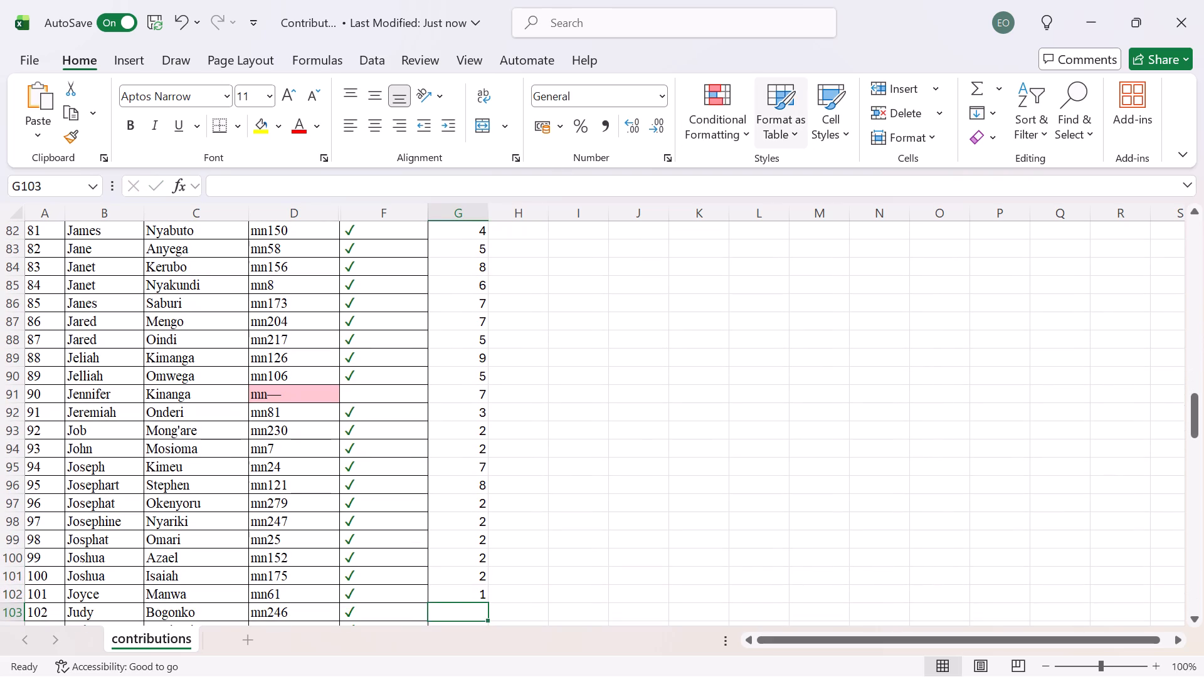
left_click(485, 596)
left_click_drag(485, 602, 488, 650)
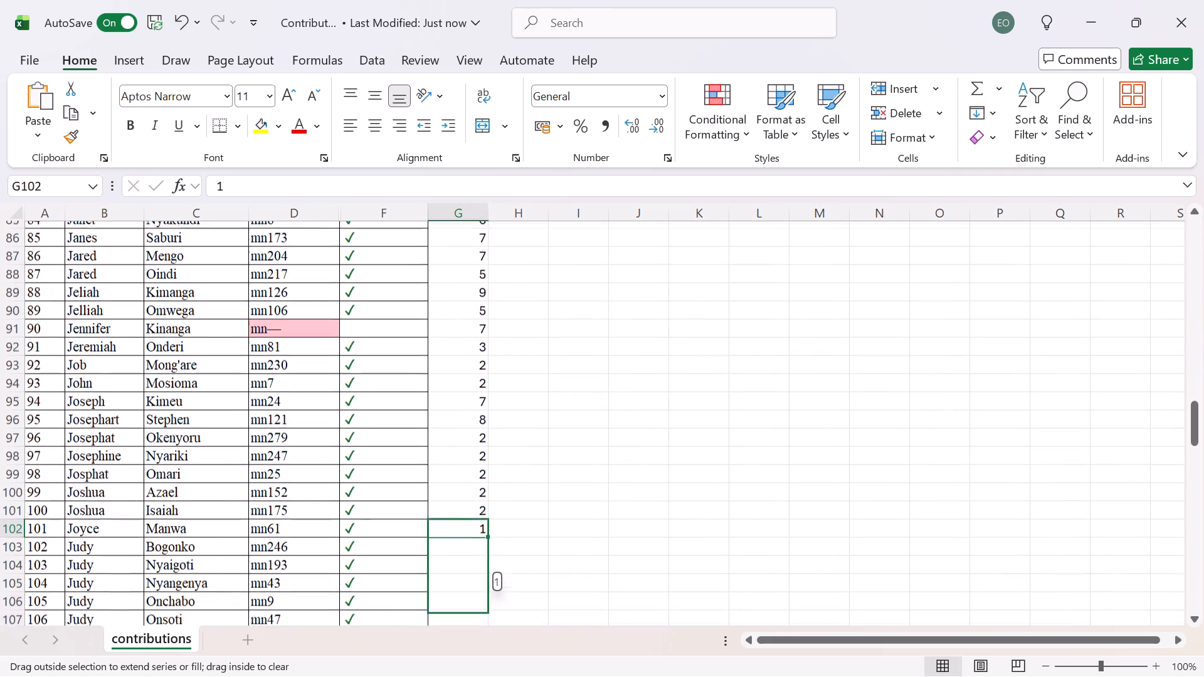
left_click_drag(488, 650, 494, 676)
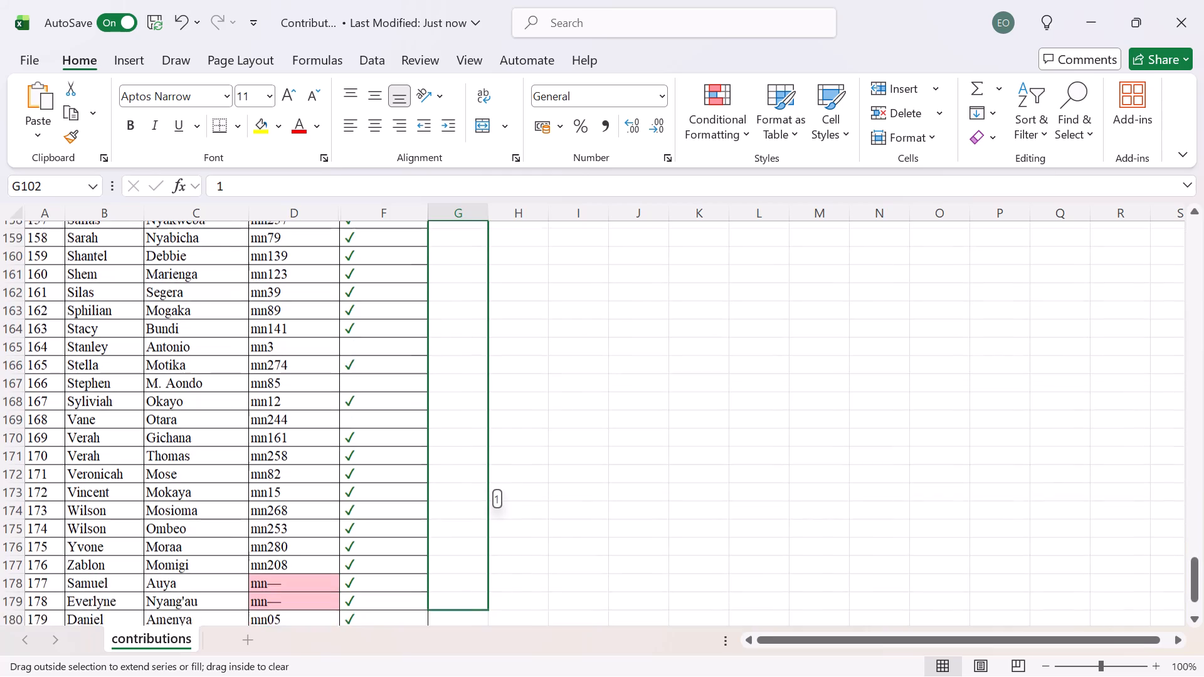
left_click_drag(494, 676, 492, 566)
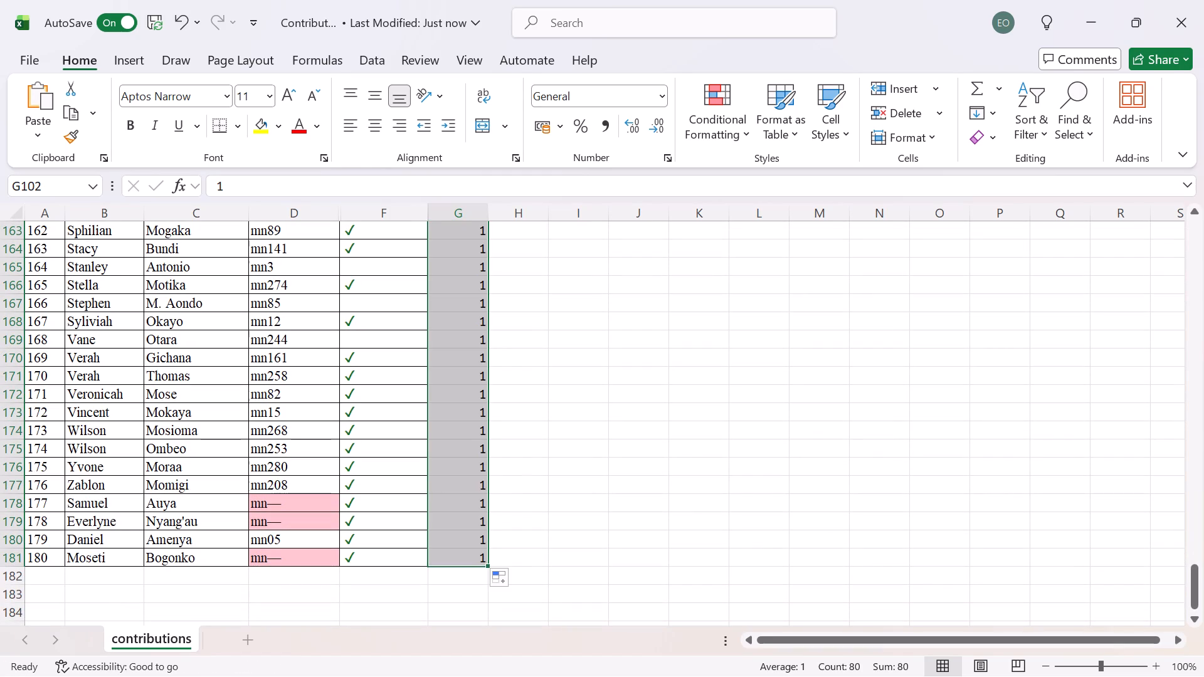
Add the column header Total Contributed in cell H1, beside the TIMES header.
scroll(512, 481, "down", 2)
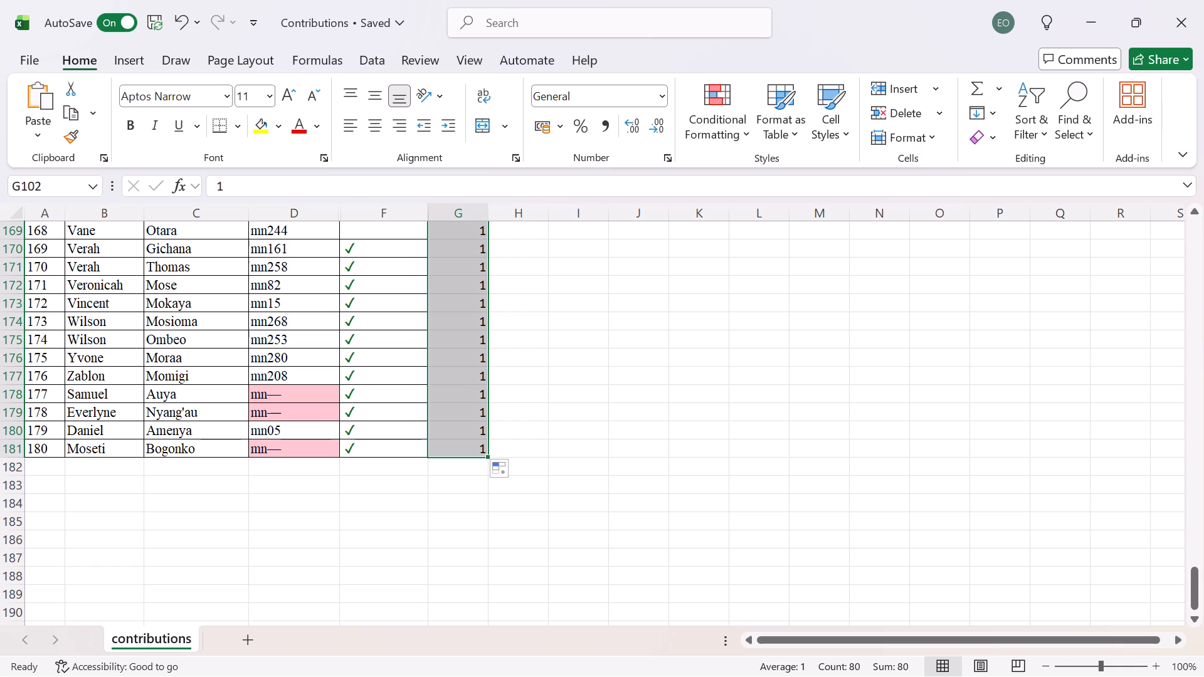
scroll(426, 456, "up", 9)
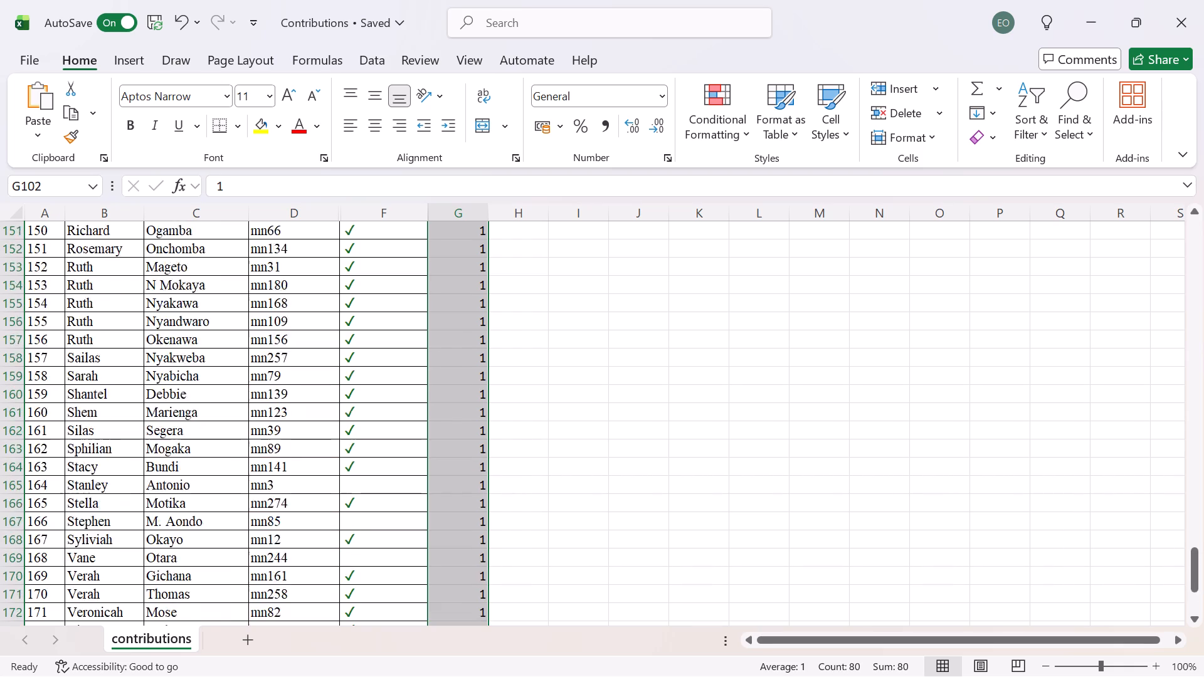
scroll(428, 433, "up", 20)
scroll(428, 433, "up", 11)
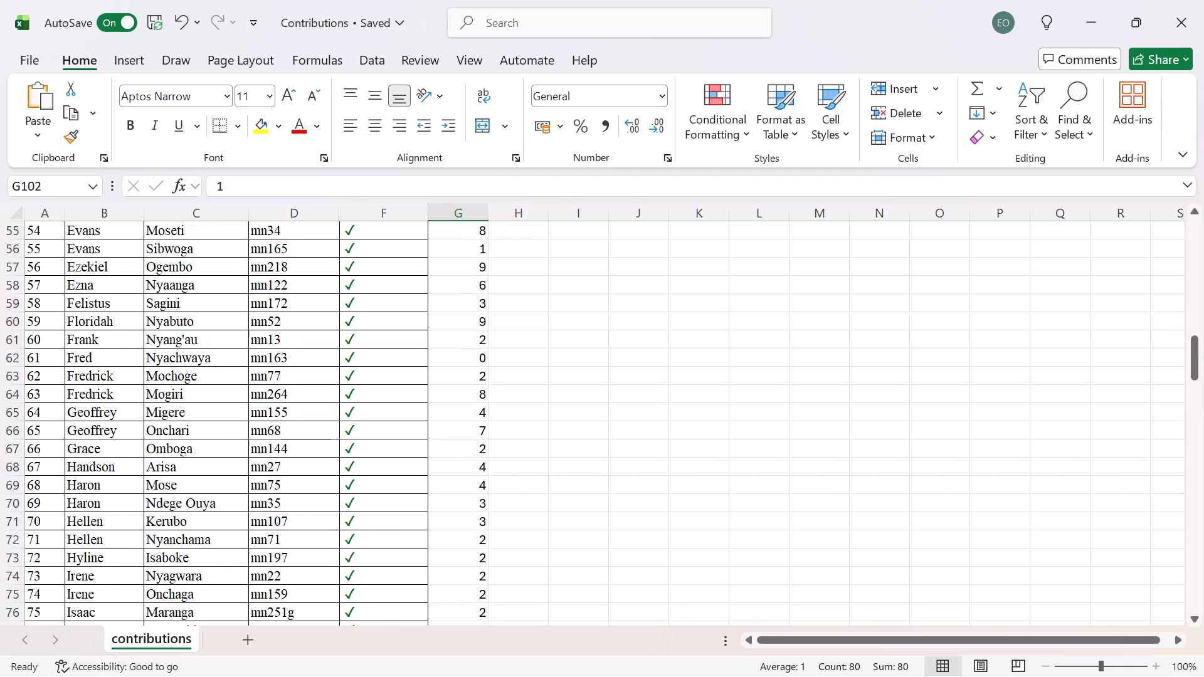
scroll(471, 429, "up", 2)
left_click(544, 427)
scroll(449, 422, "up", 13)
scroll(257, 382, "up", 4)
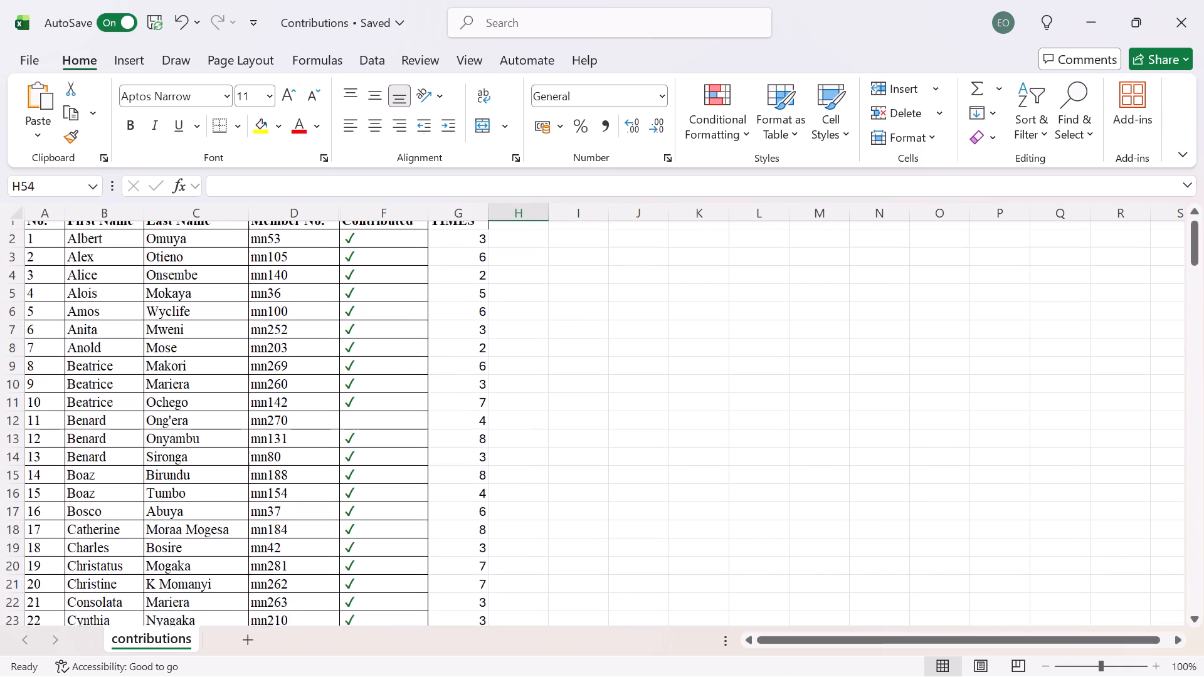
scroll(256, 382, "up", 6)
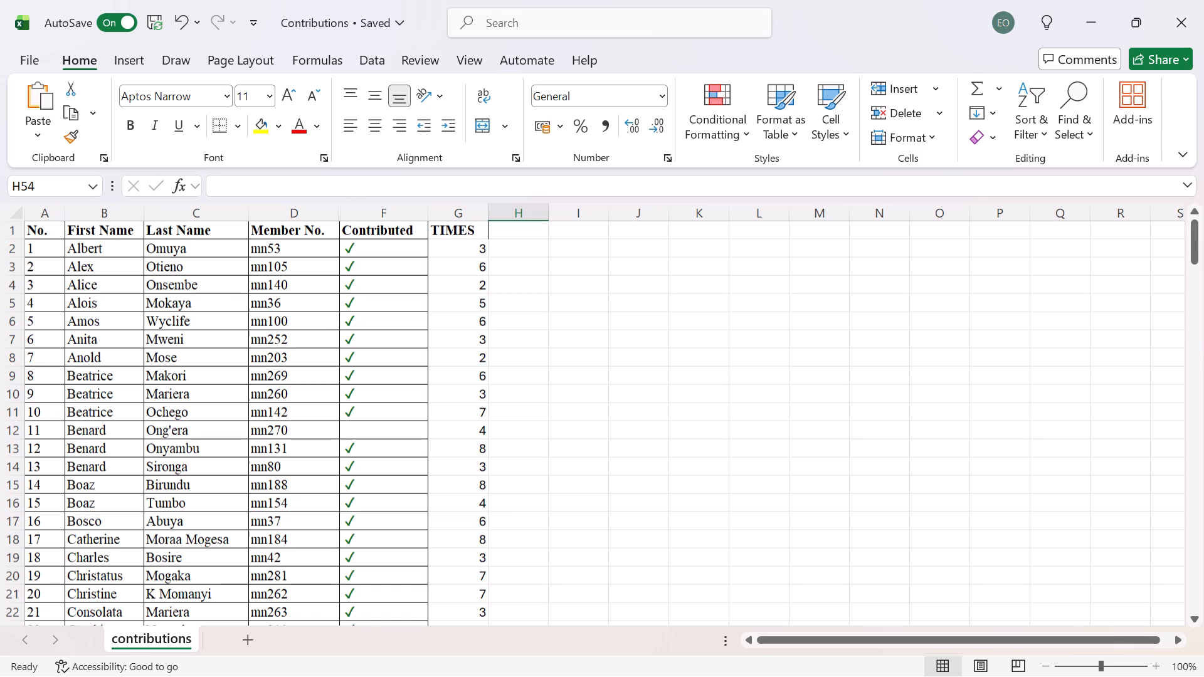
left_click(516, 230)
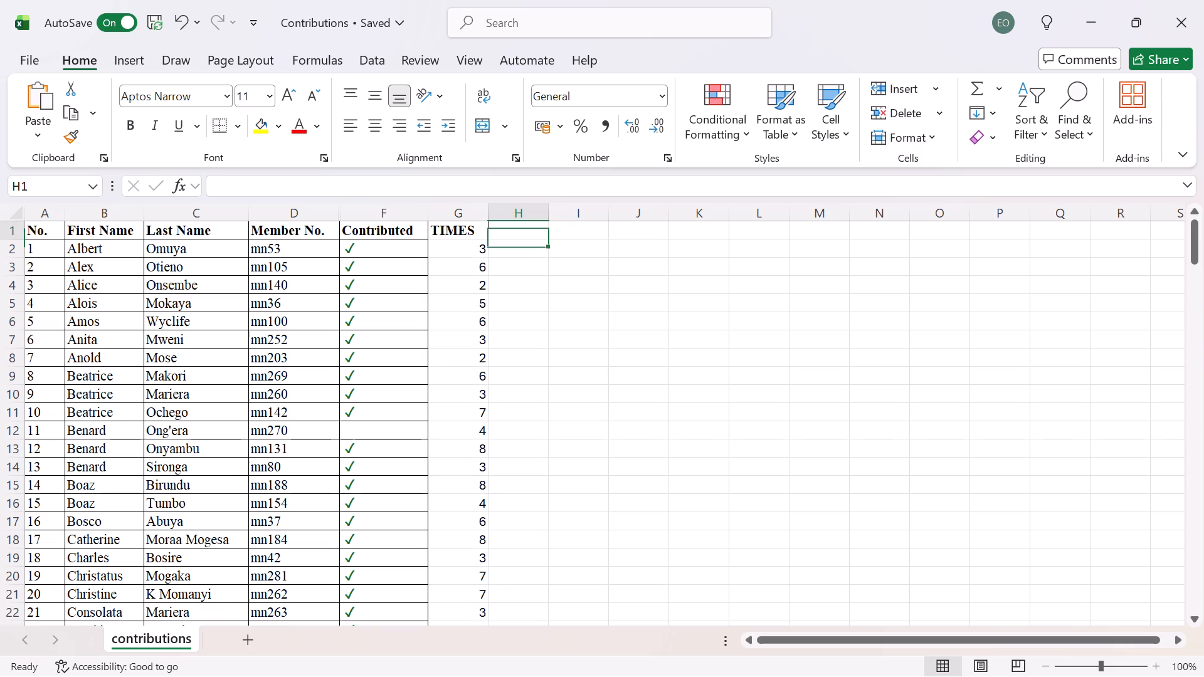
type("To")
type("tal")
key("space")
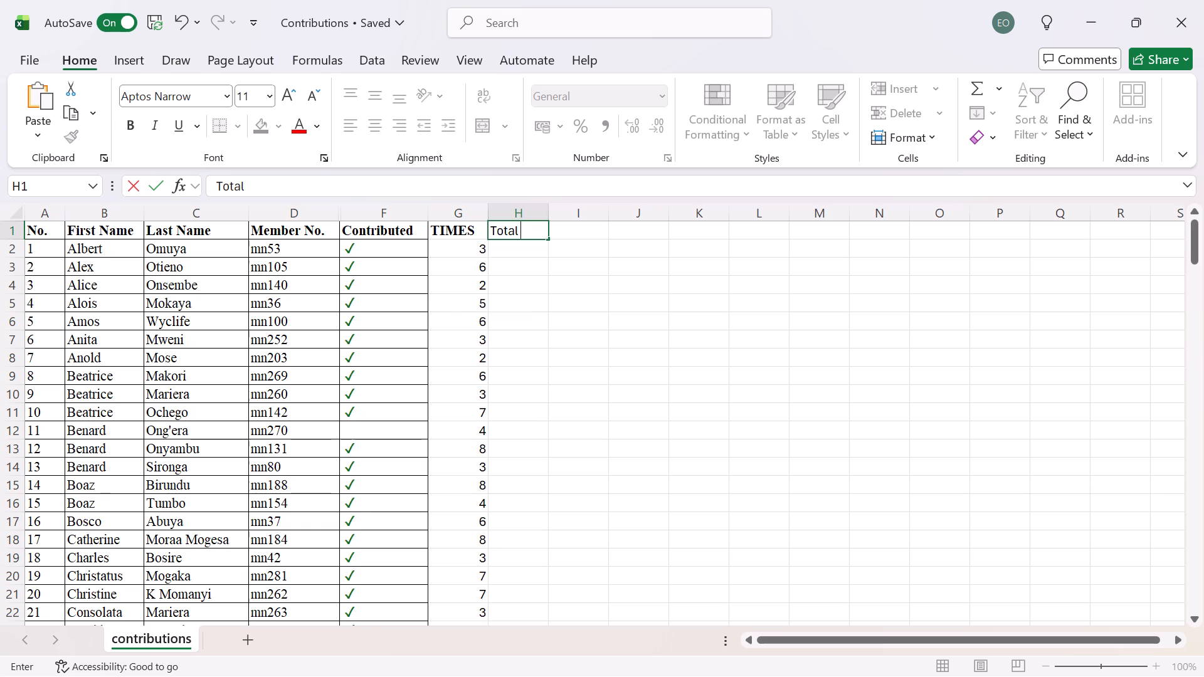
type("Contributed")
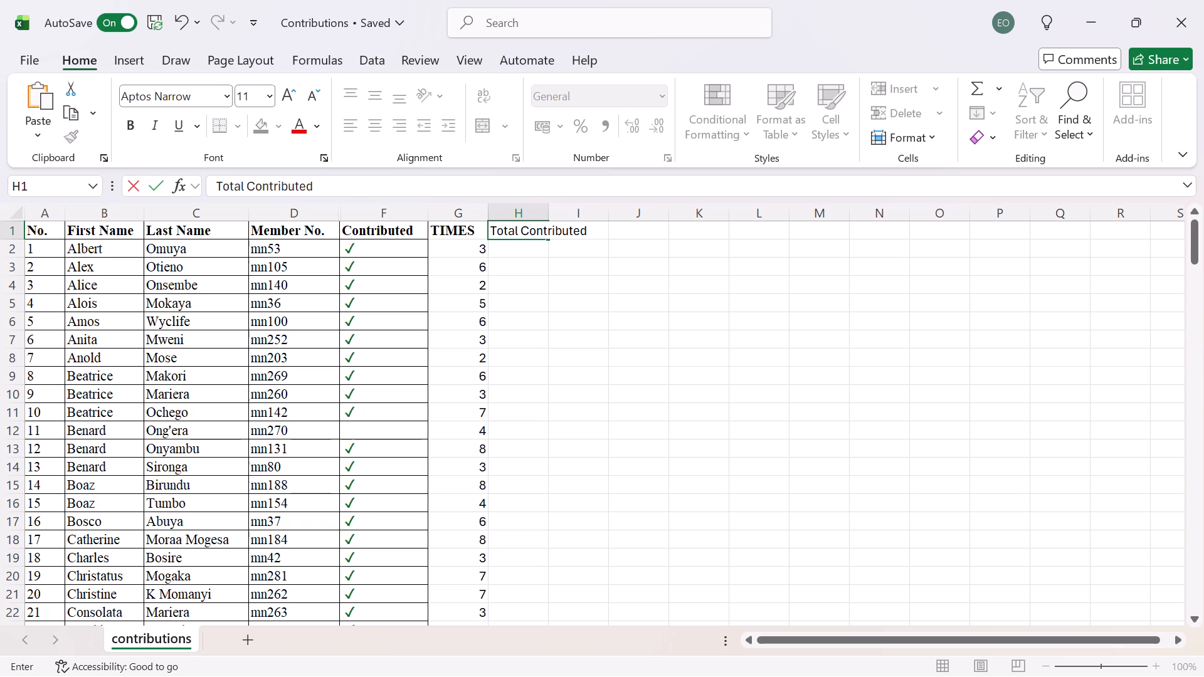
key("ctrl+shift+Left")
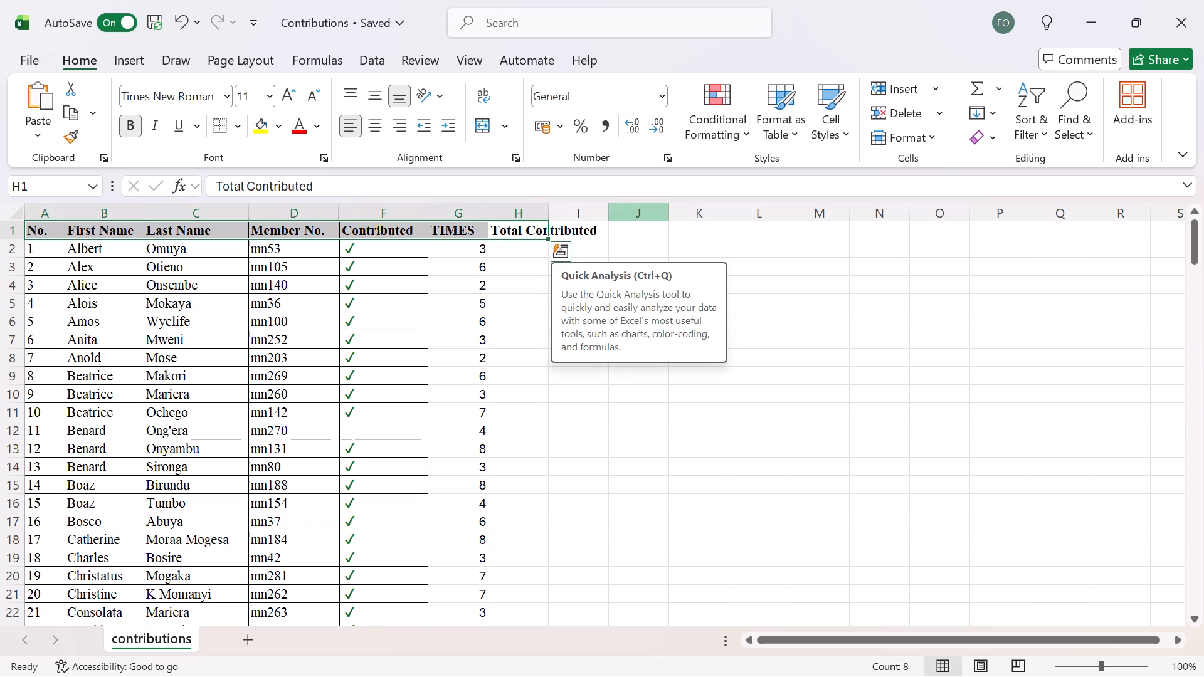
Widen column H so that the Total Contributed header fits inside it.
left_click(517, 380)
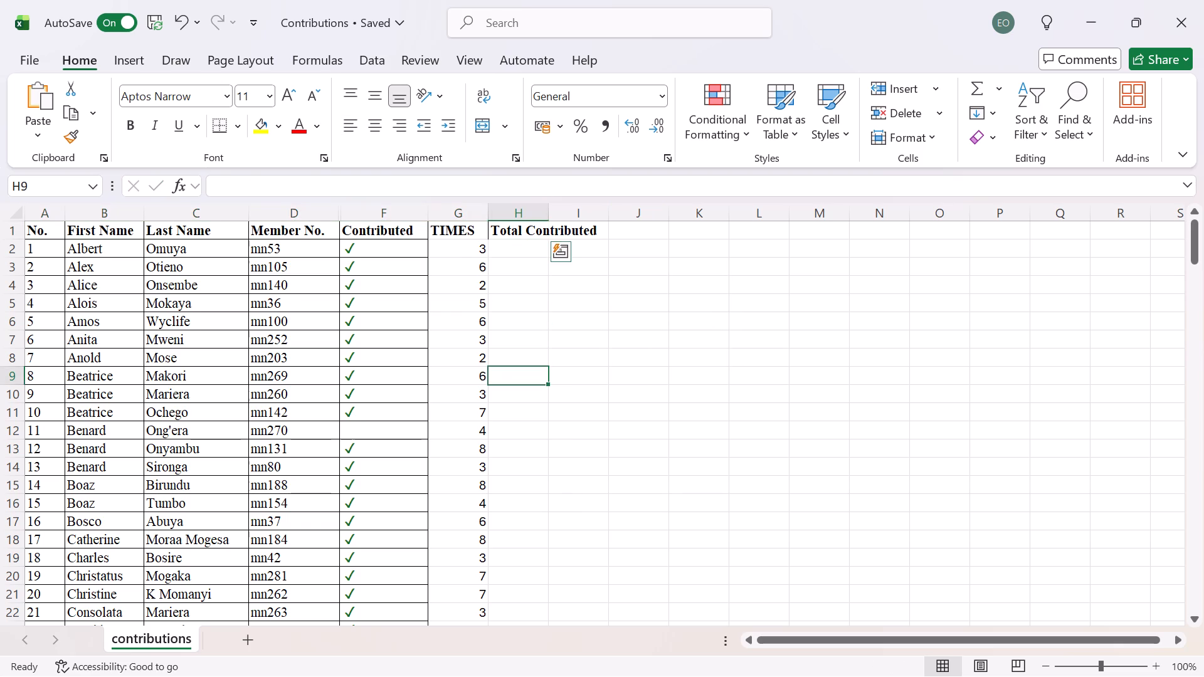
left_click(552, 228)
left_click(524, 232)
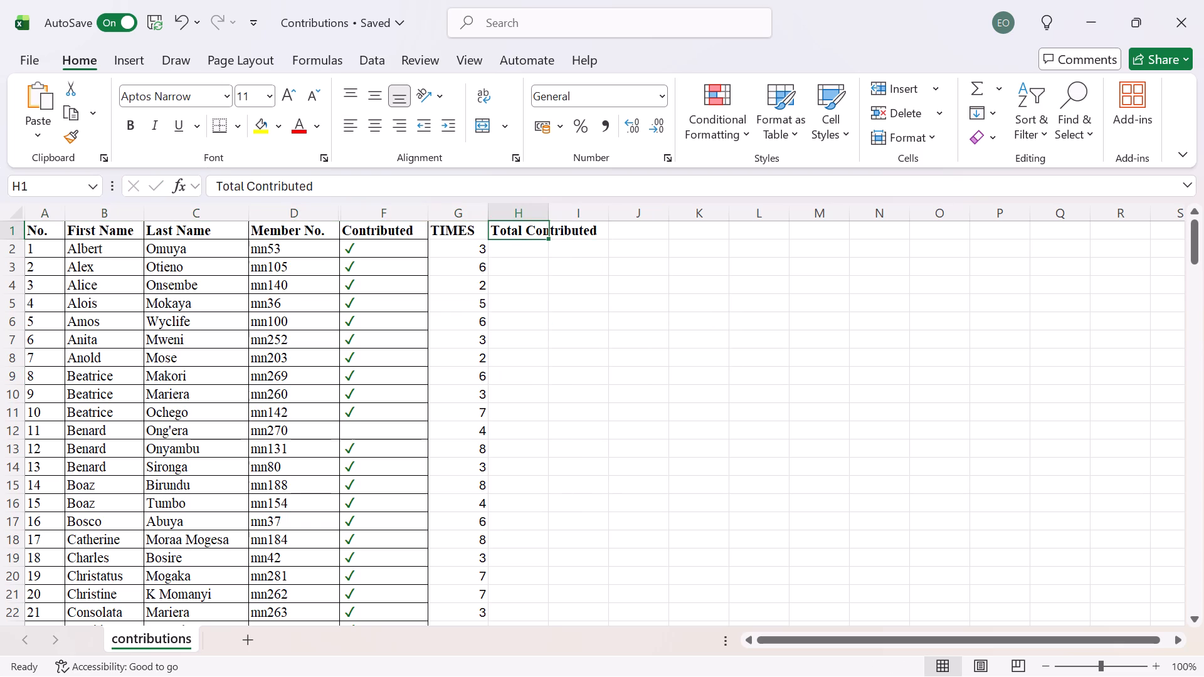
left_click_drag(551, 214, 613, 219)
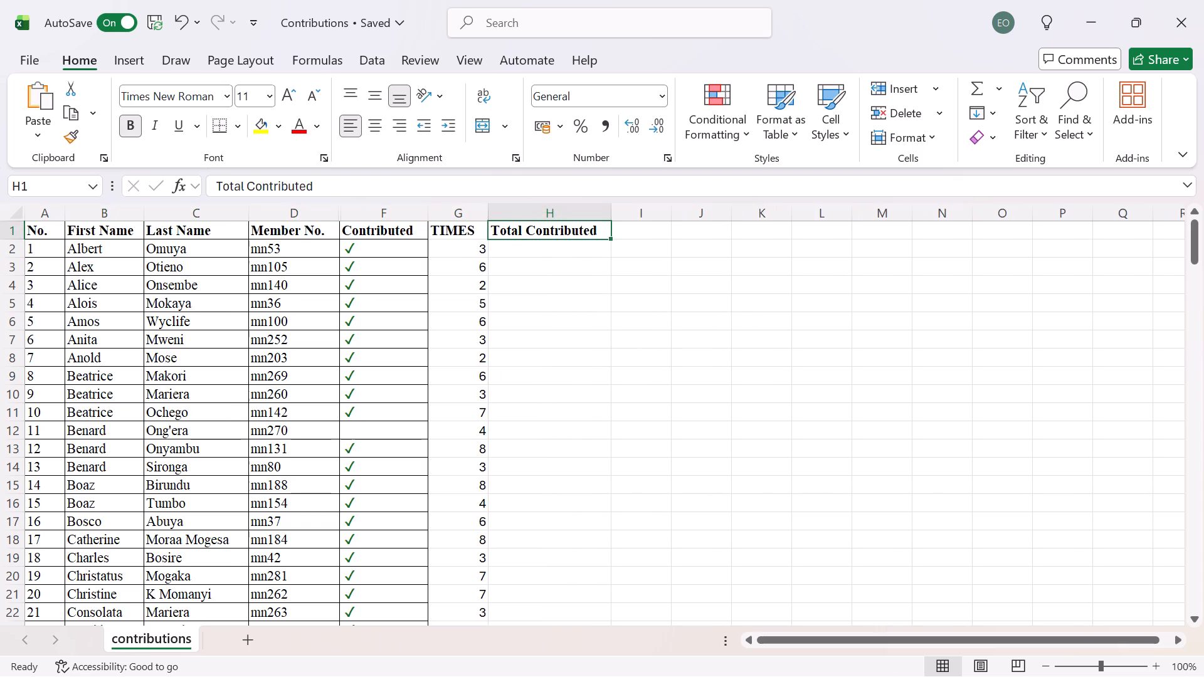
Look through the TIMES values in the member rows next to the empty Total Contributed column.
left_click(499, 245)
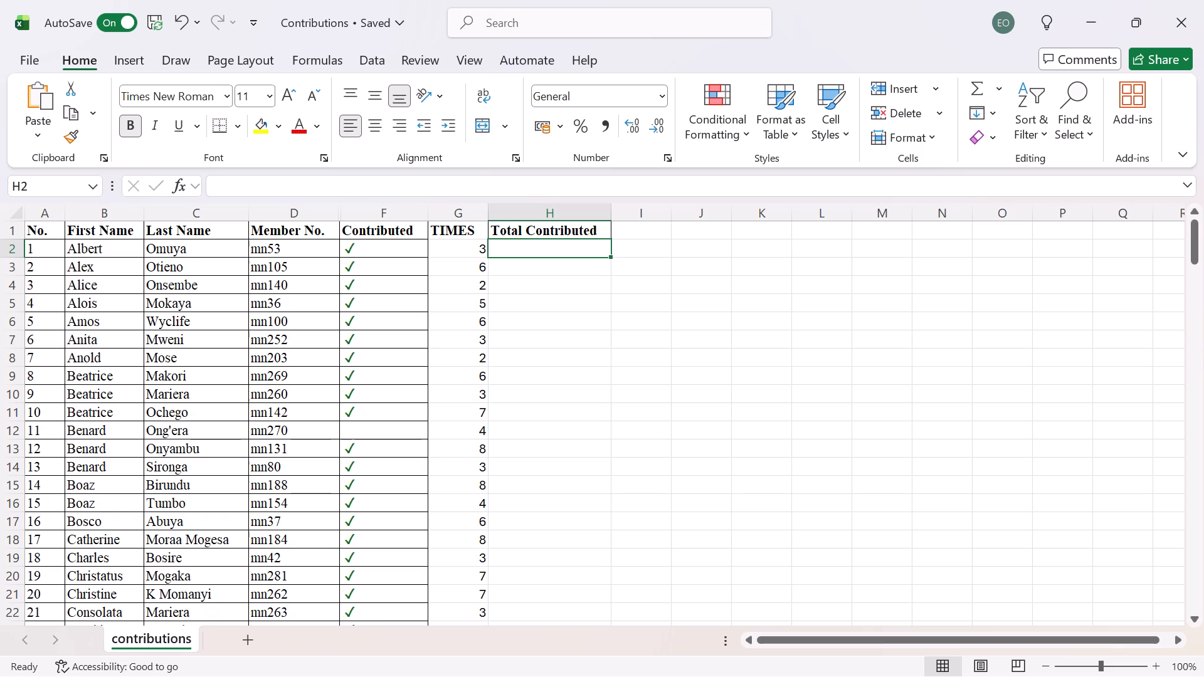
scroll(603, 280, "down", 2)
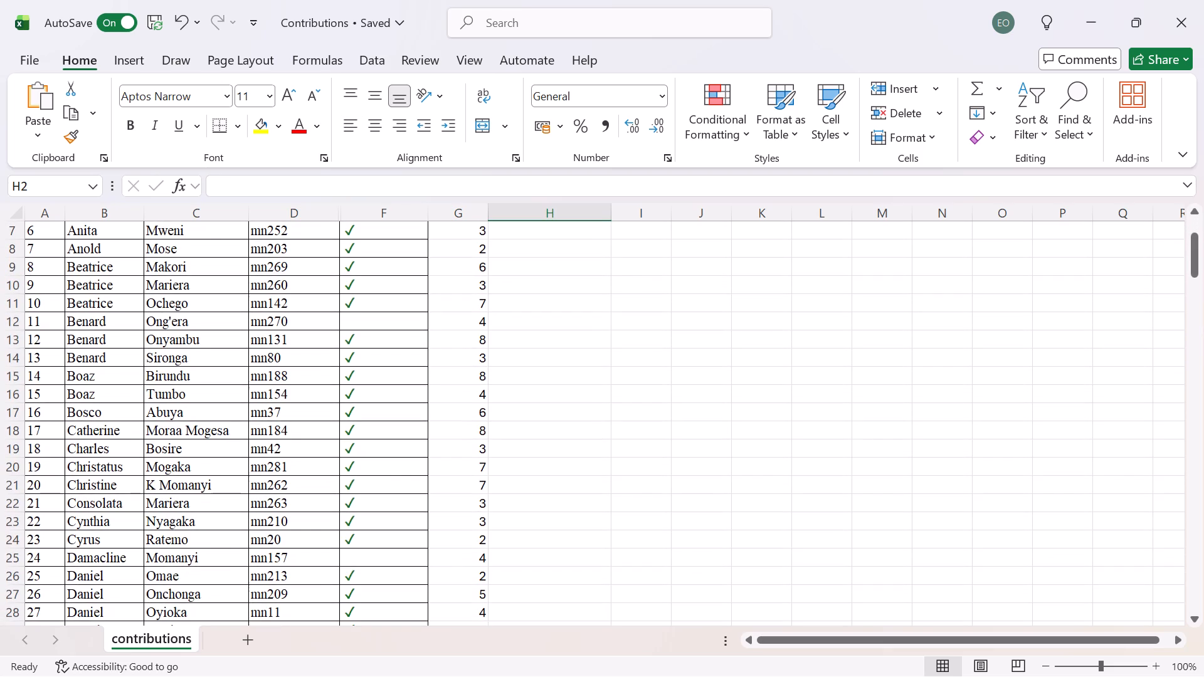
scroll(603, 280, "down", 1)
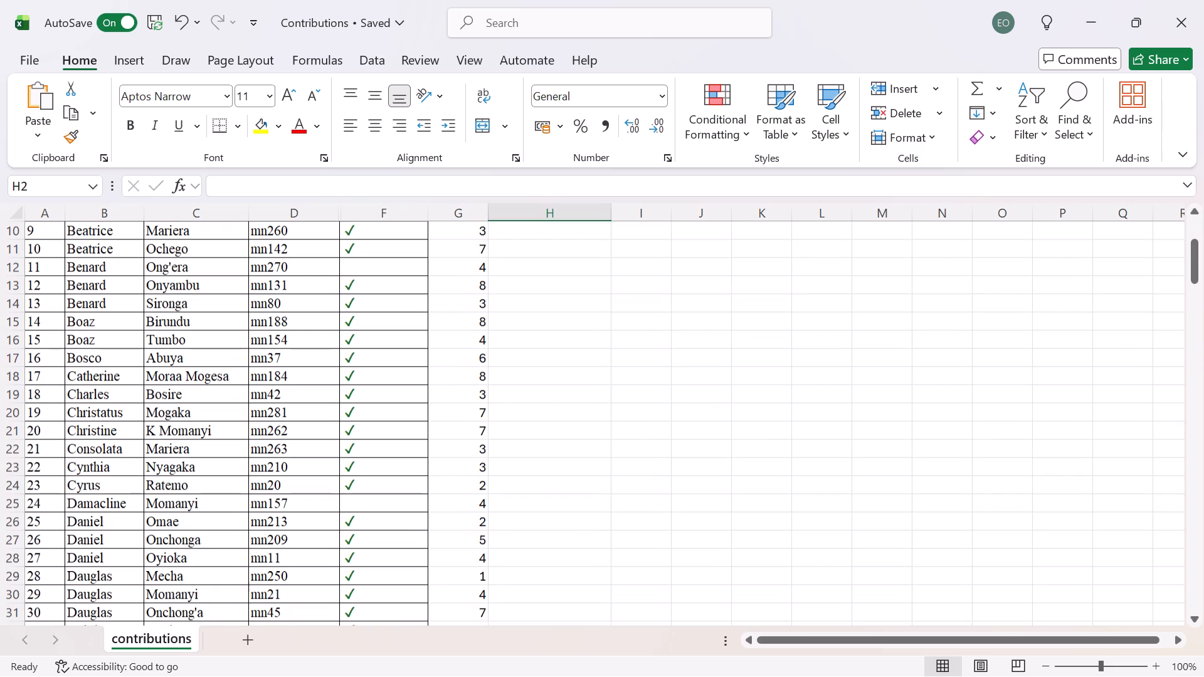
scroll(602, 285, "down", 2)
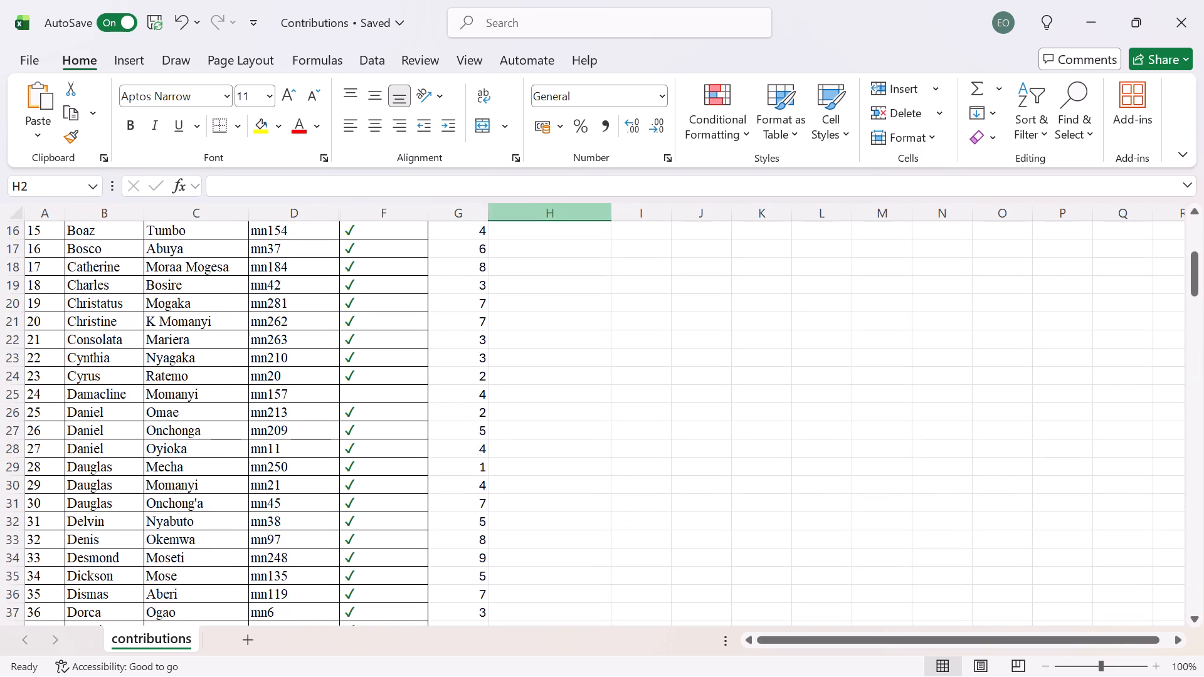
scroll(497, 216, "up", 6)
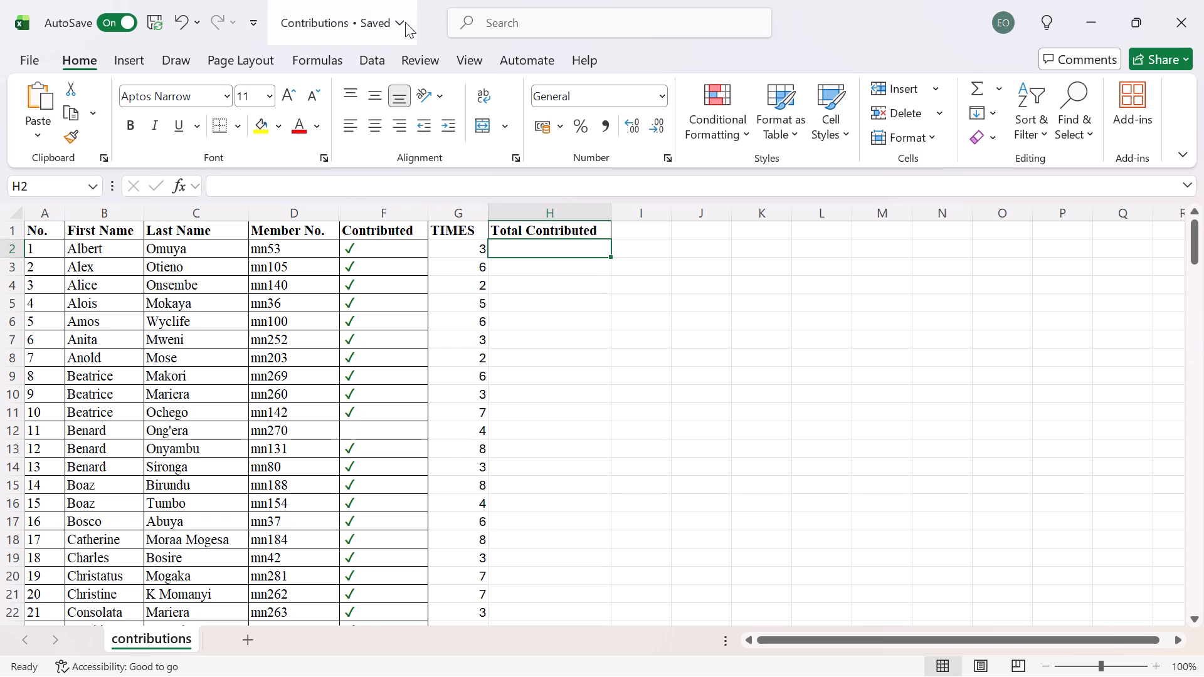
left_click(542, 252)
scroll(448, 279, "down", 1)
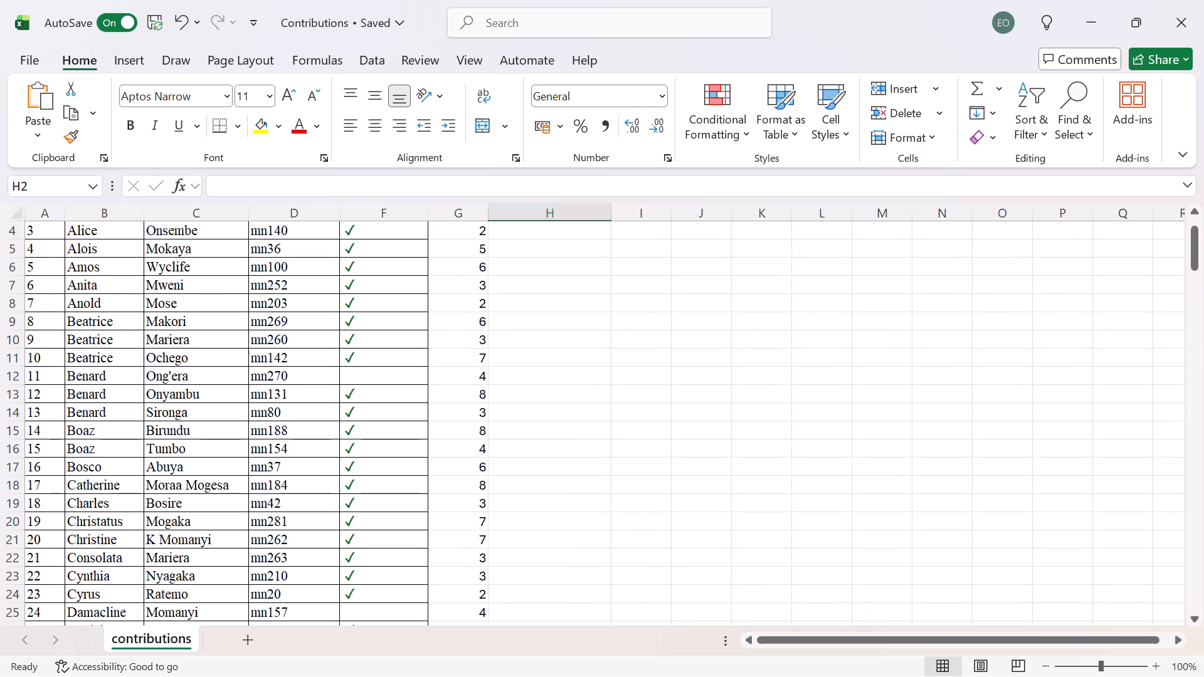
scroll(445, 277, "down", 1)
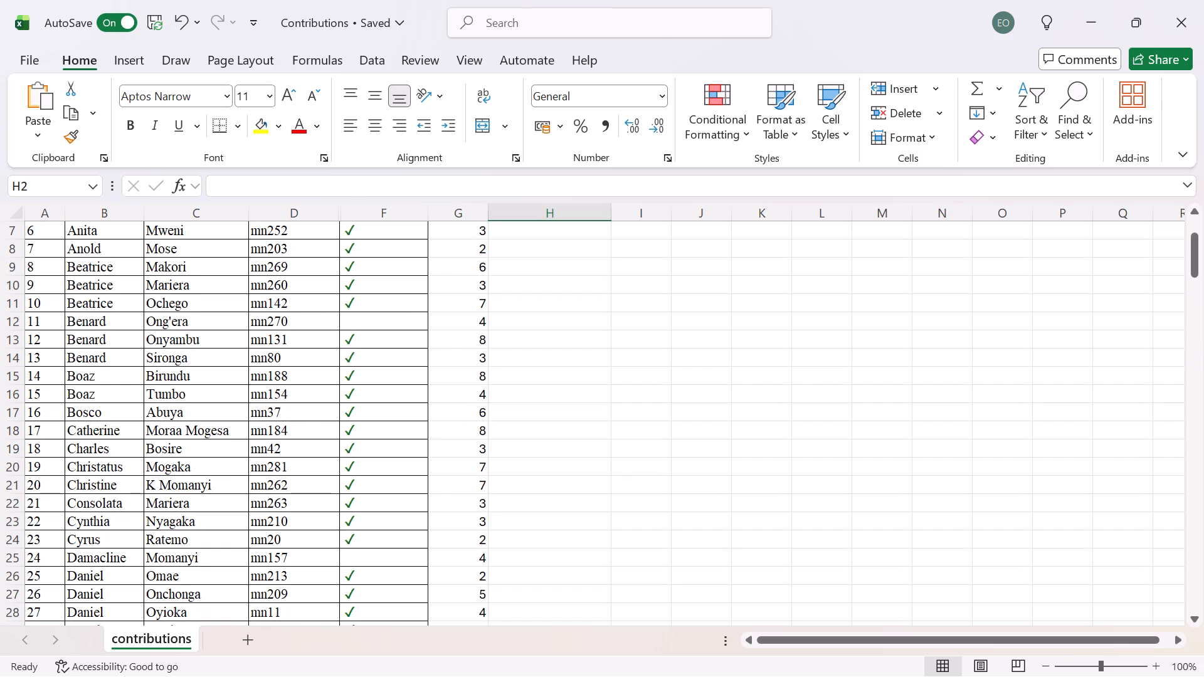
scroll(445, 277, "down", 2)
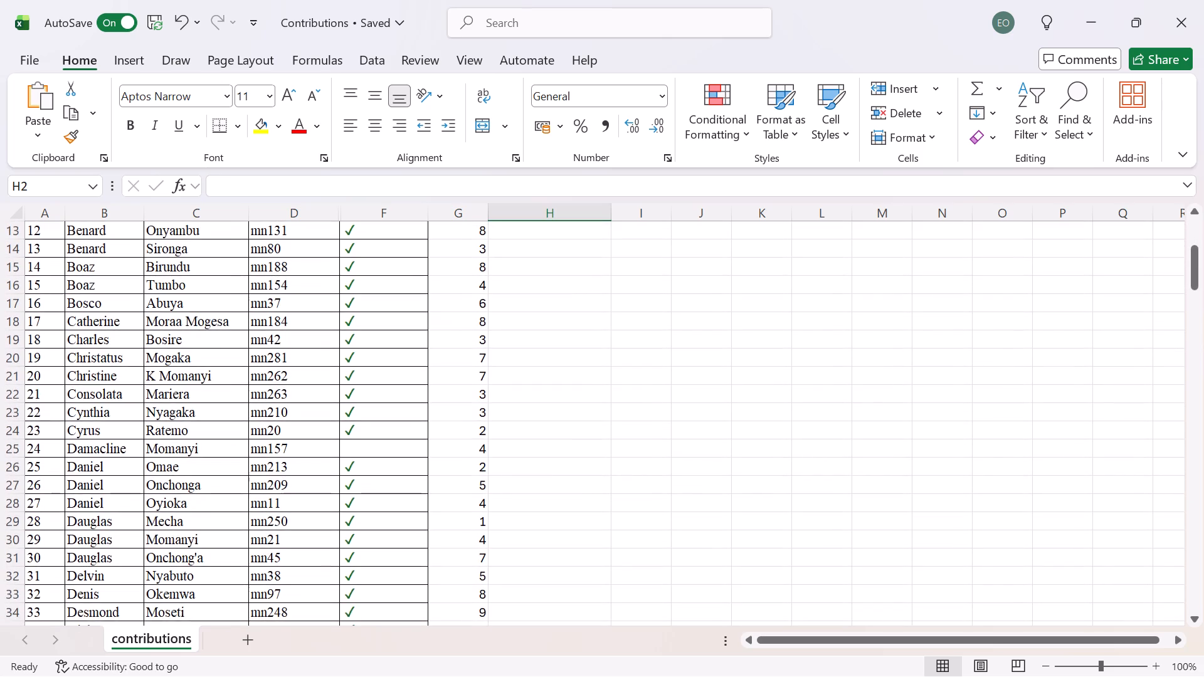
scroll(445, 277, "down", 5)
scroll(445, 277, "up", 14)
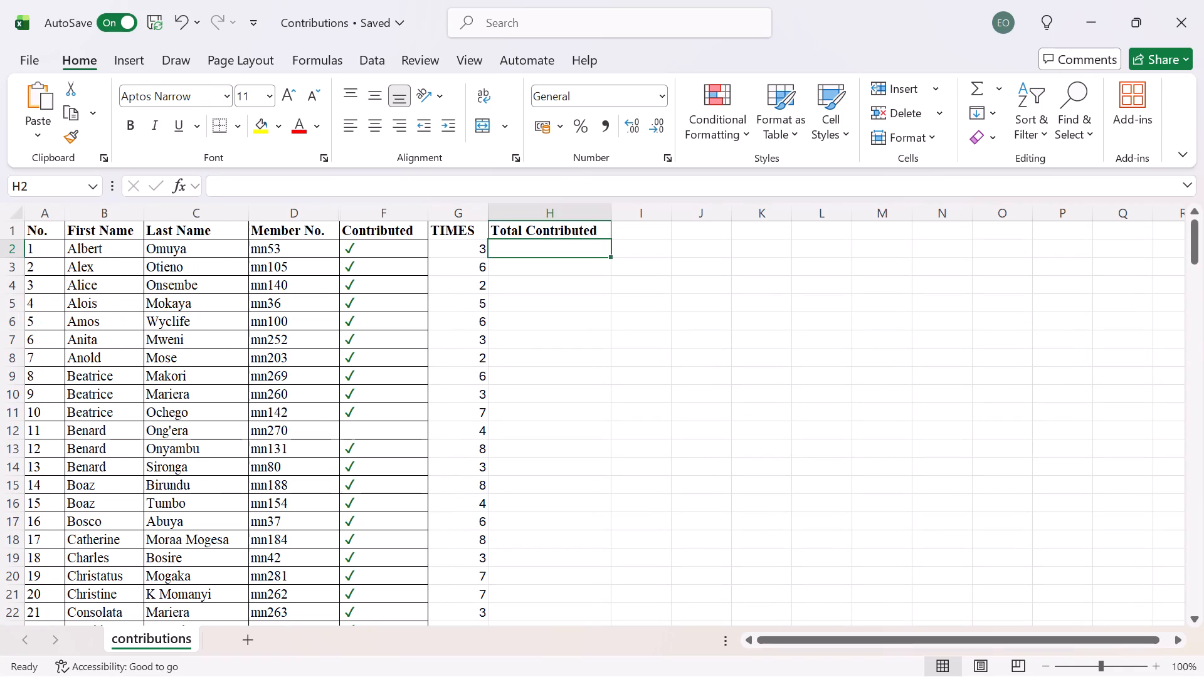
Enter 500 in cell H2, the first member's cell under Total Contributed.
left_click(514, 250)
left_click(559, 255)
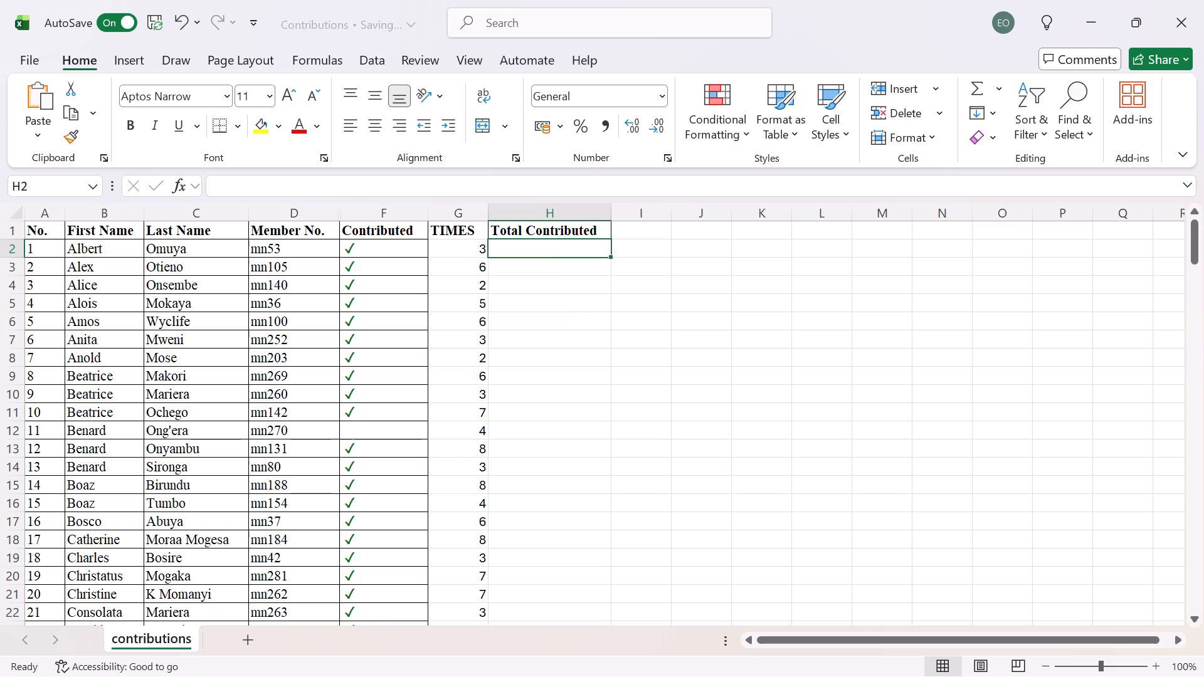
key("5")
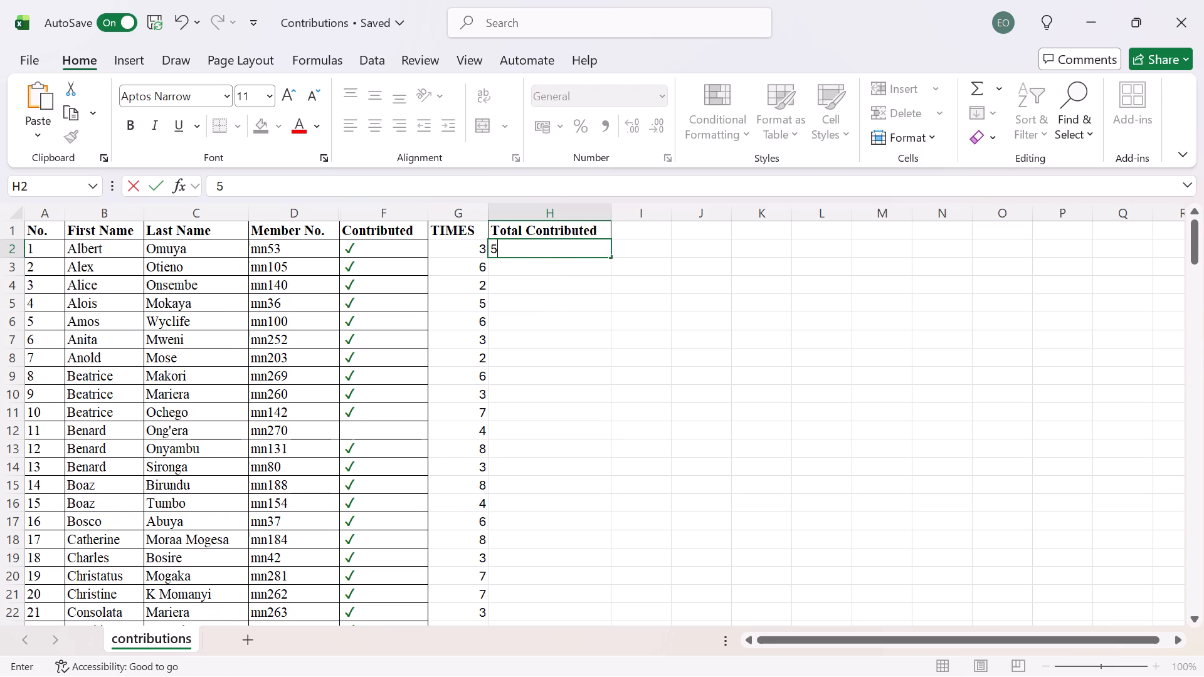
type("000")
key("BackSpace")
key("0")
key("BackSpace")
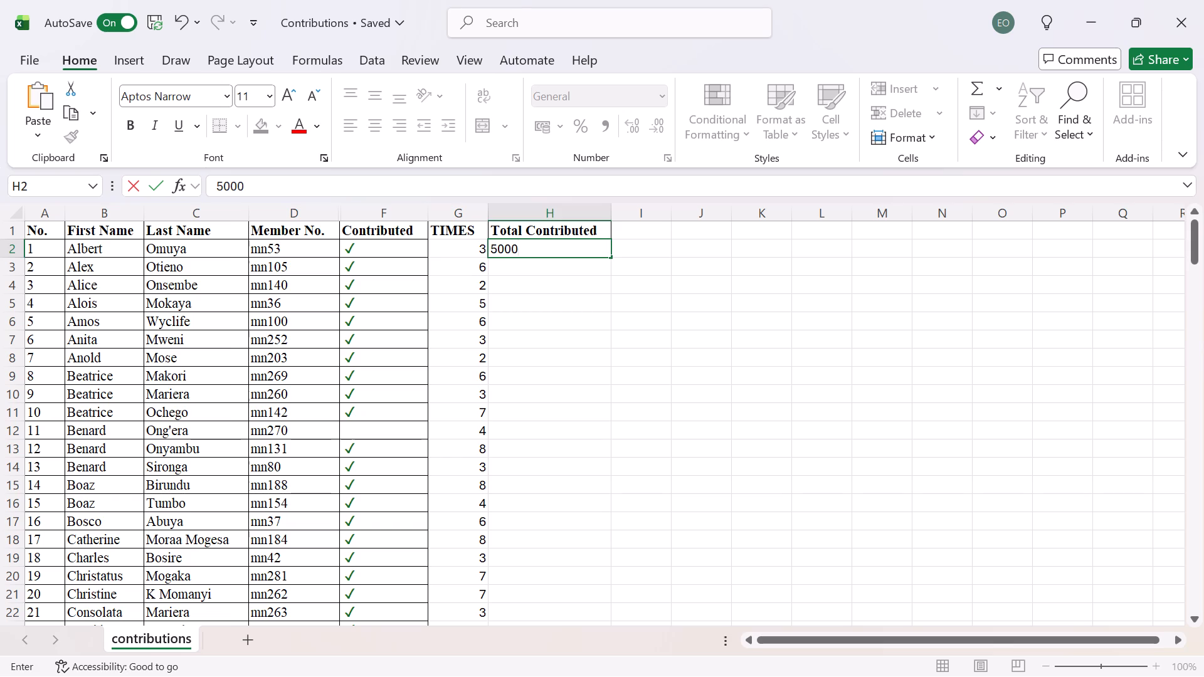
Insert a new column at column G, directly before the TIMES column.
right_click(487, 213)
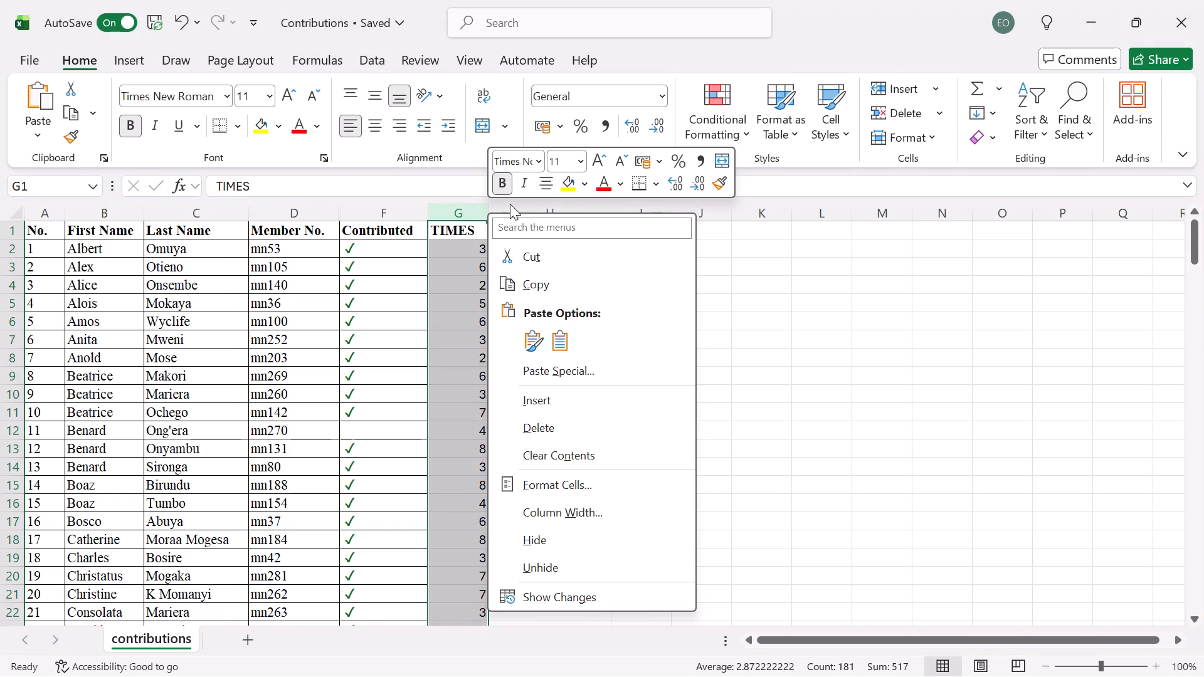
left_click(597, 395)
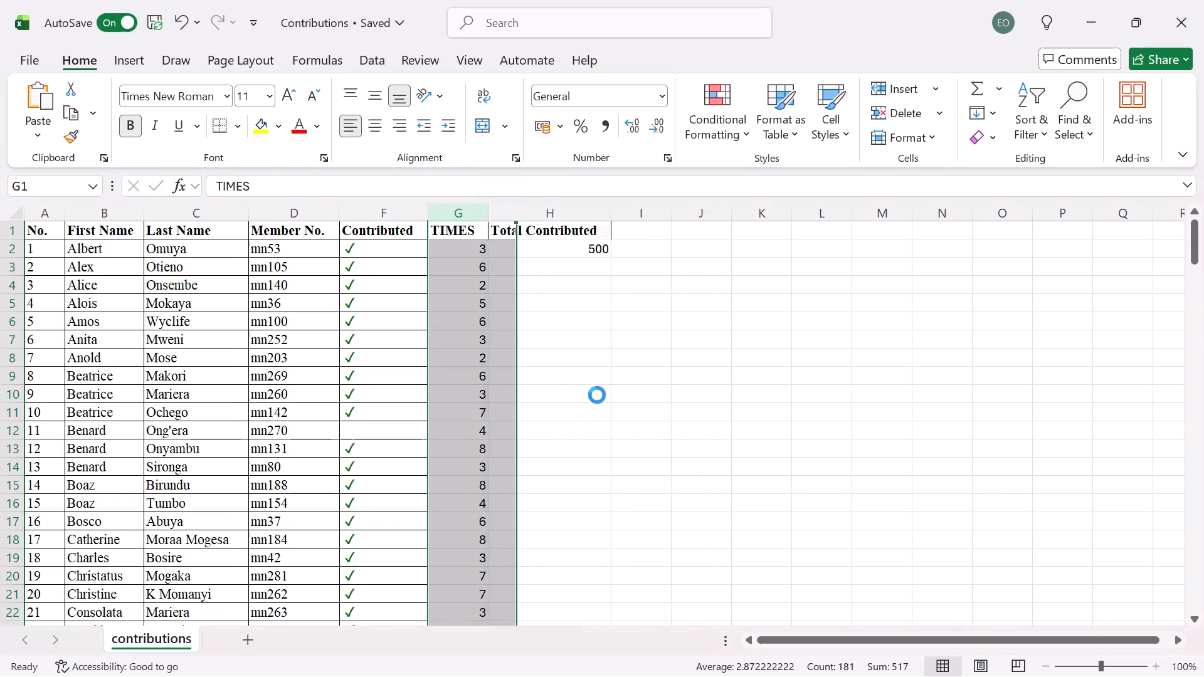
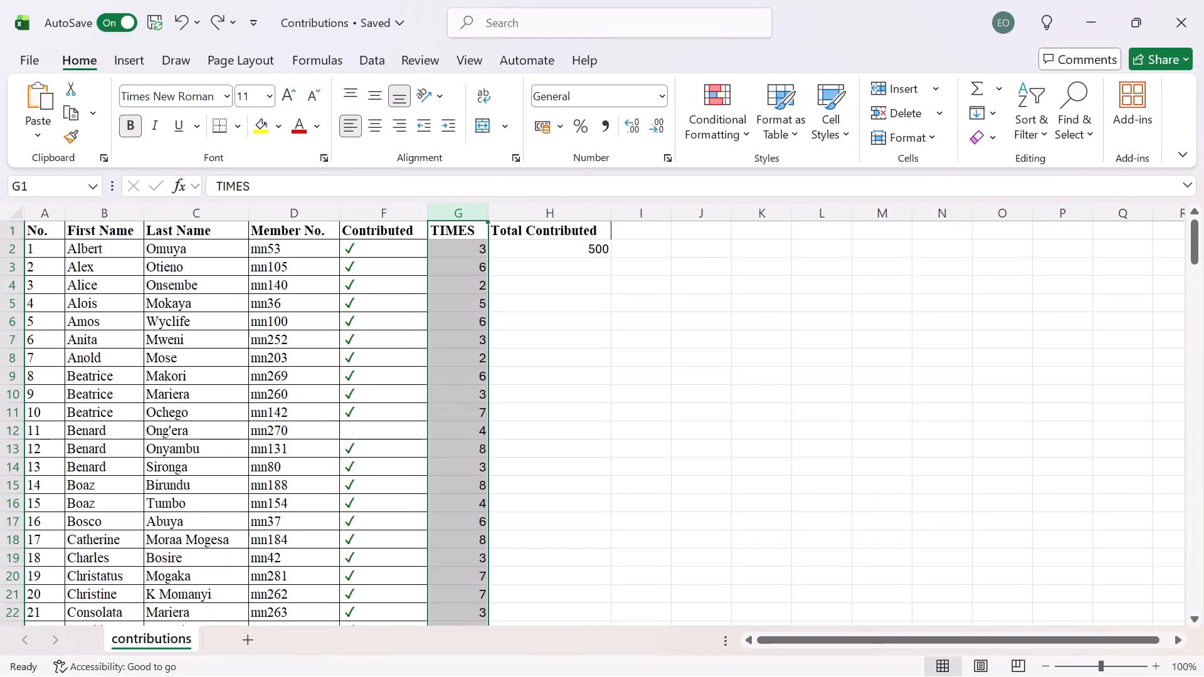
Insert a new column between the TIMES and Total Contributed columns.
left_click(612, 213)
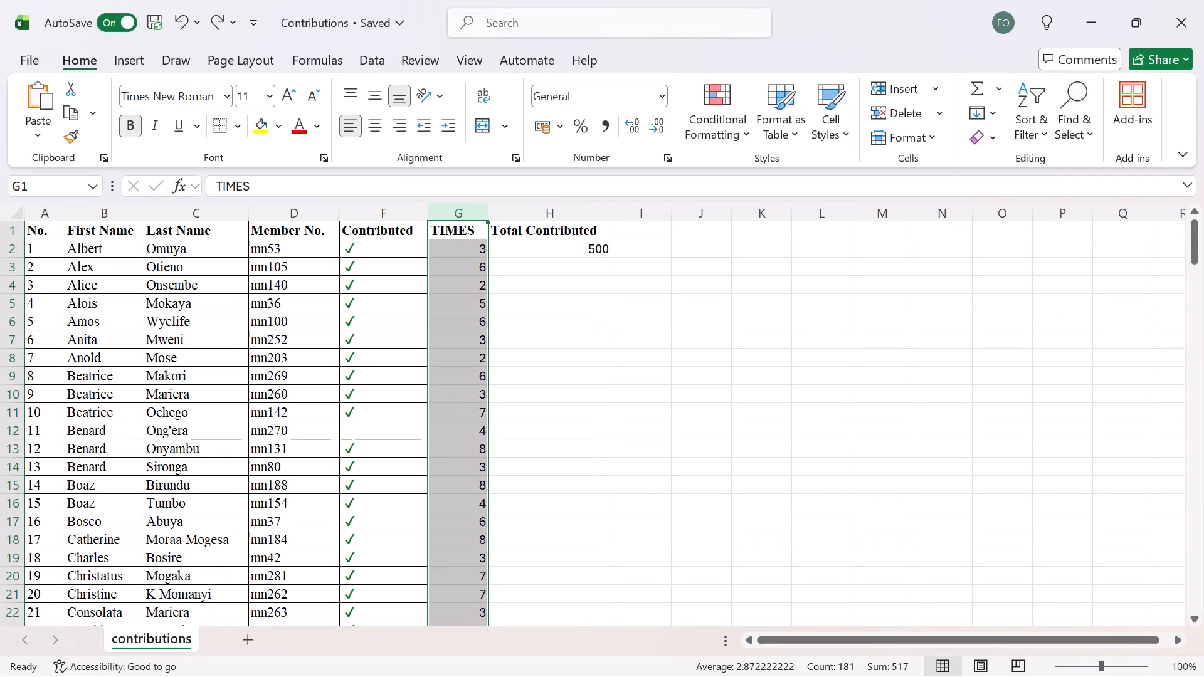
left_click(612, 213)
right_click(612, 213)
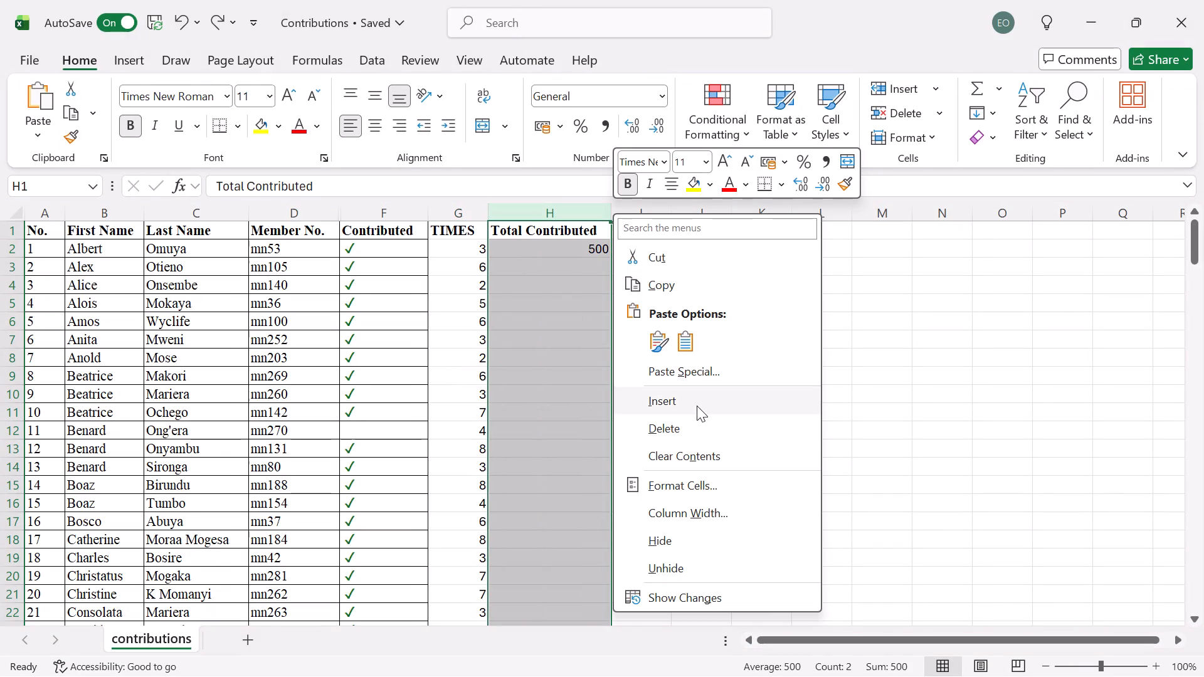
left_click(698, 402)
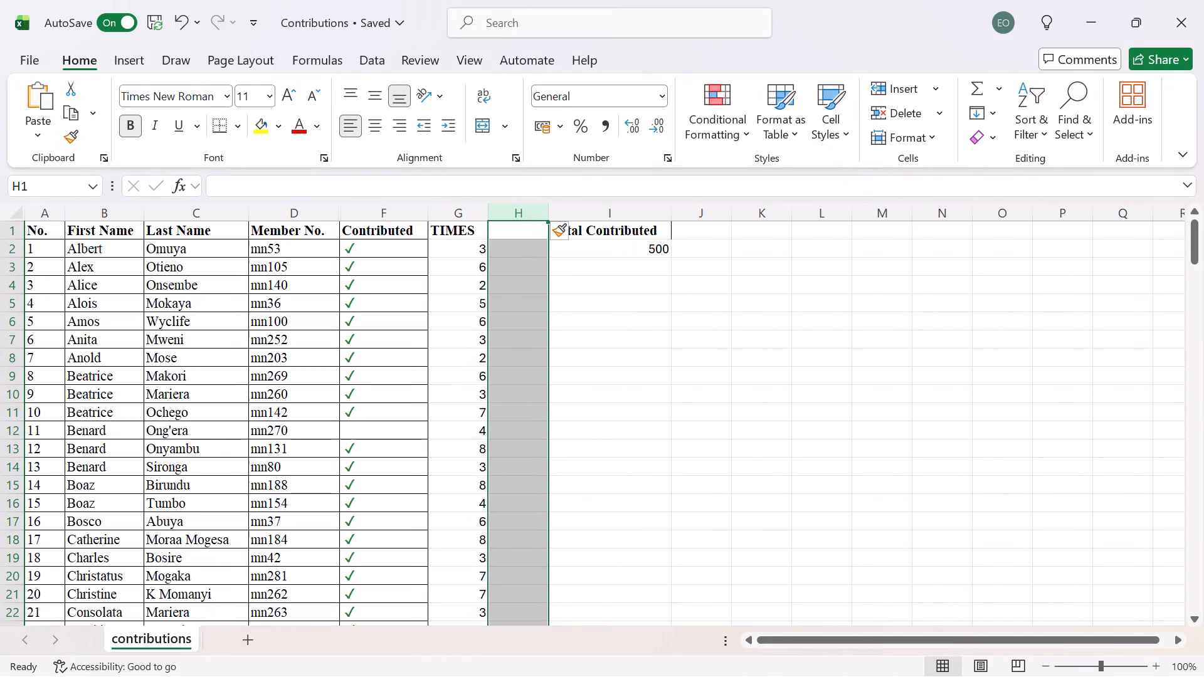
Enter the header Registration in cell H1 and widen column H so that the header fits.
left_click(526, 233)
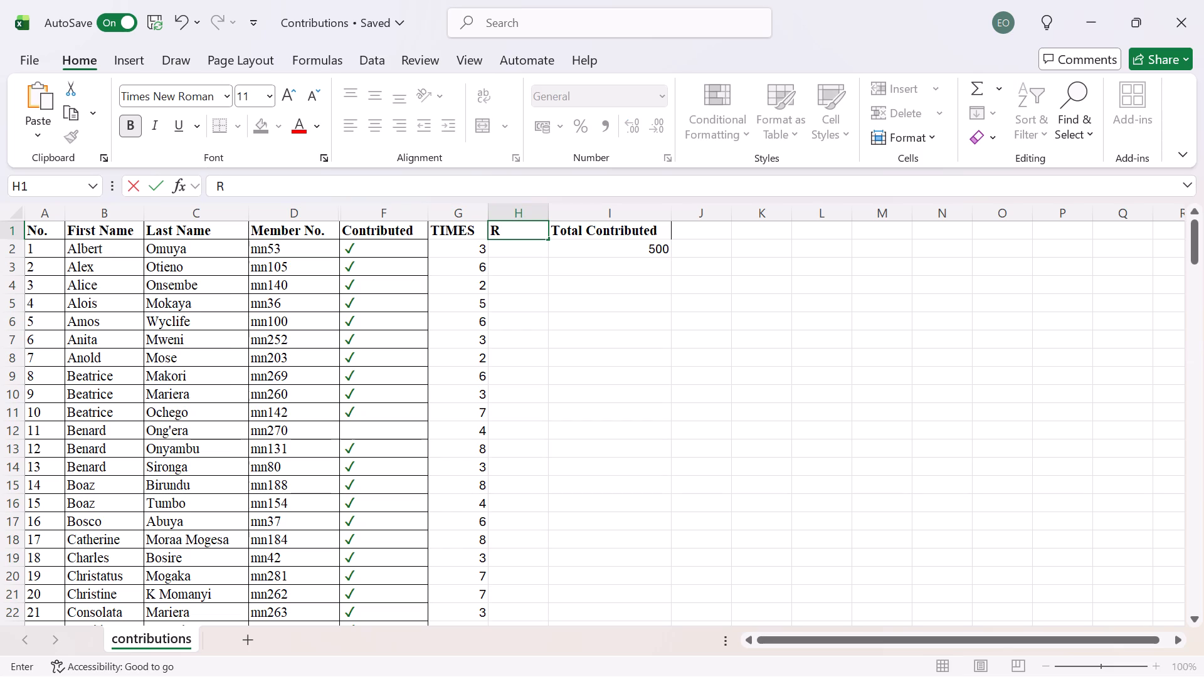
type("gista")
key("BackSpace")
type("ration")
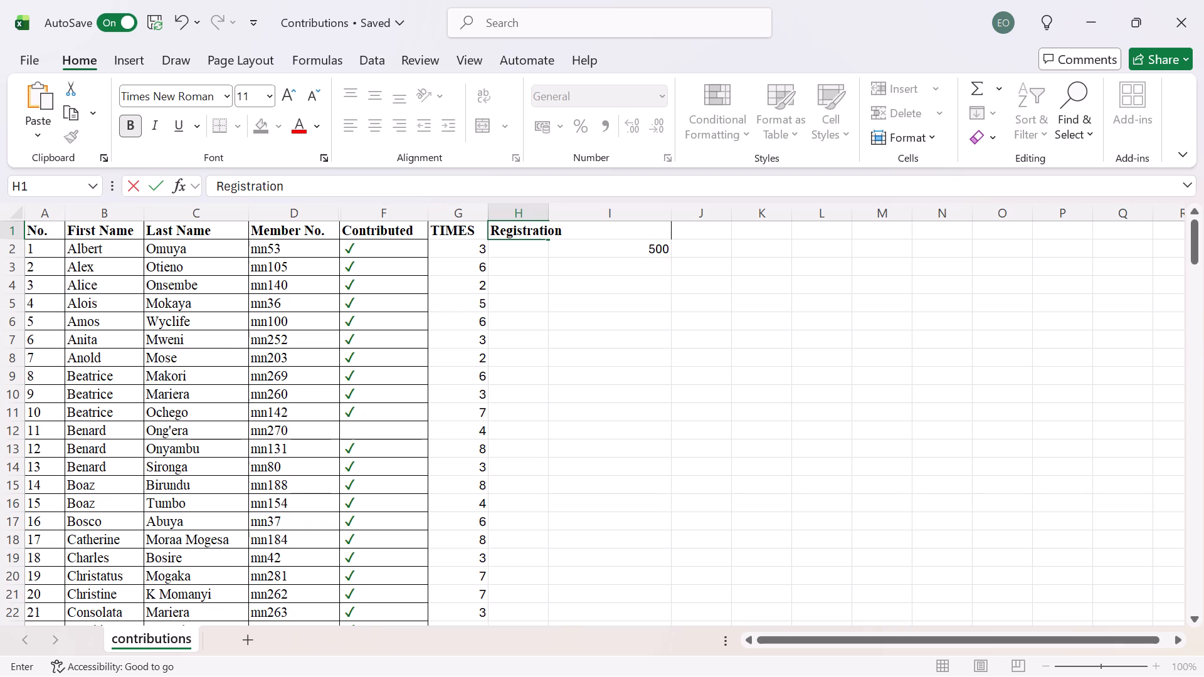
left_click(527, 249)
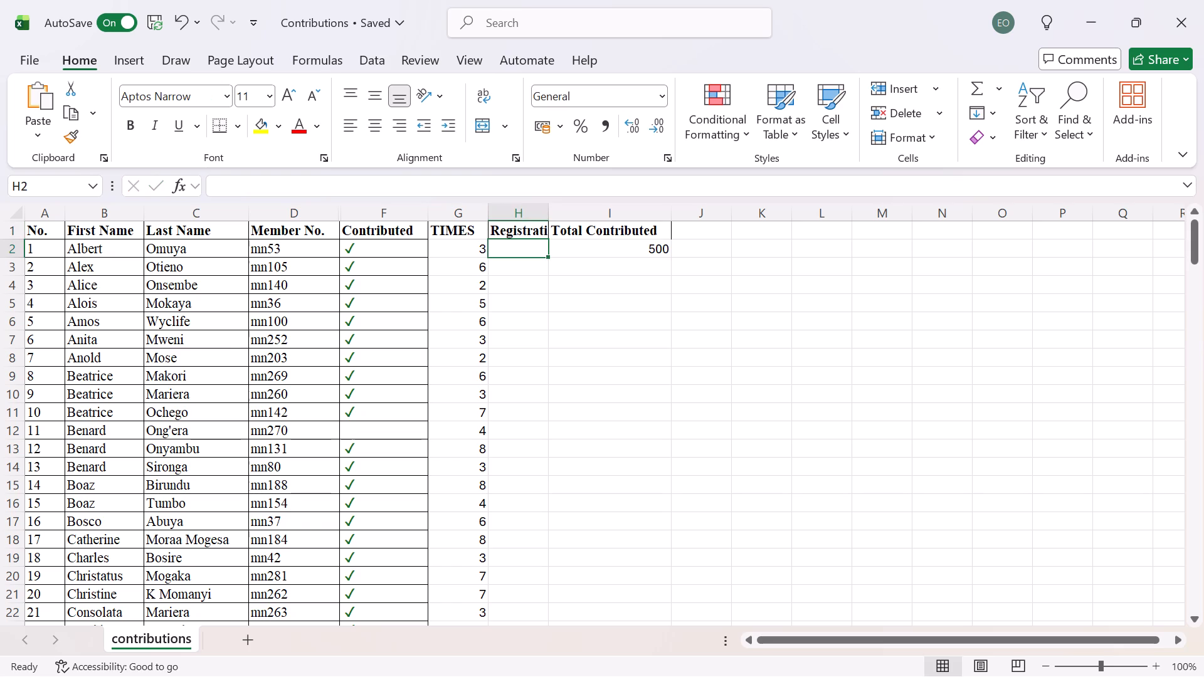
left_click_drag(552, 214, 588, 214)
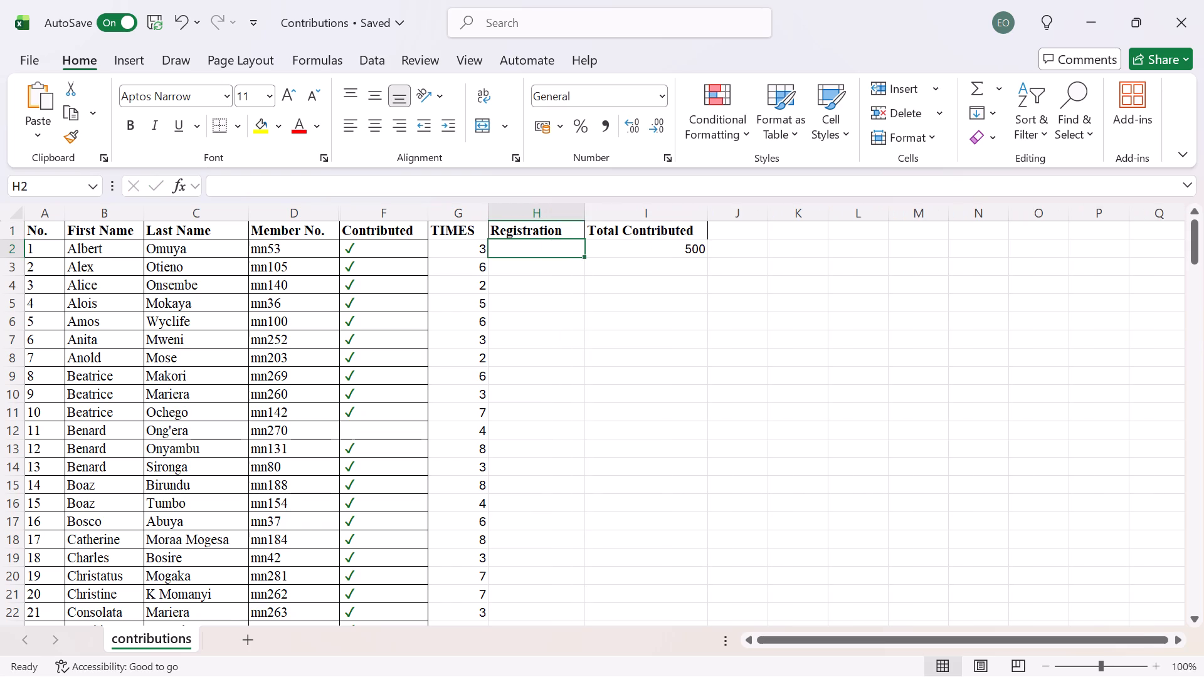
In the first member's row, enter 500 under Registration and 5000 under Total Contributed.
left_click(529, 242)
type("500")
left_click(645, 246)
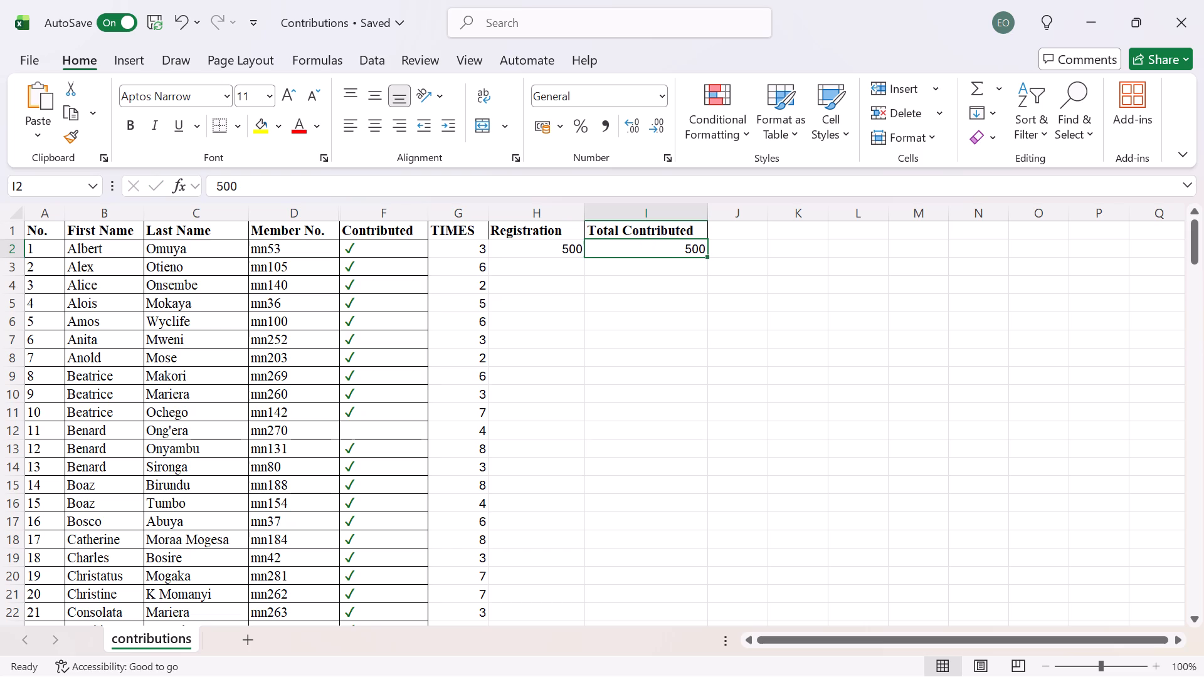
type("5000")
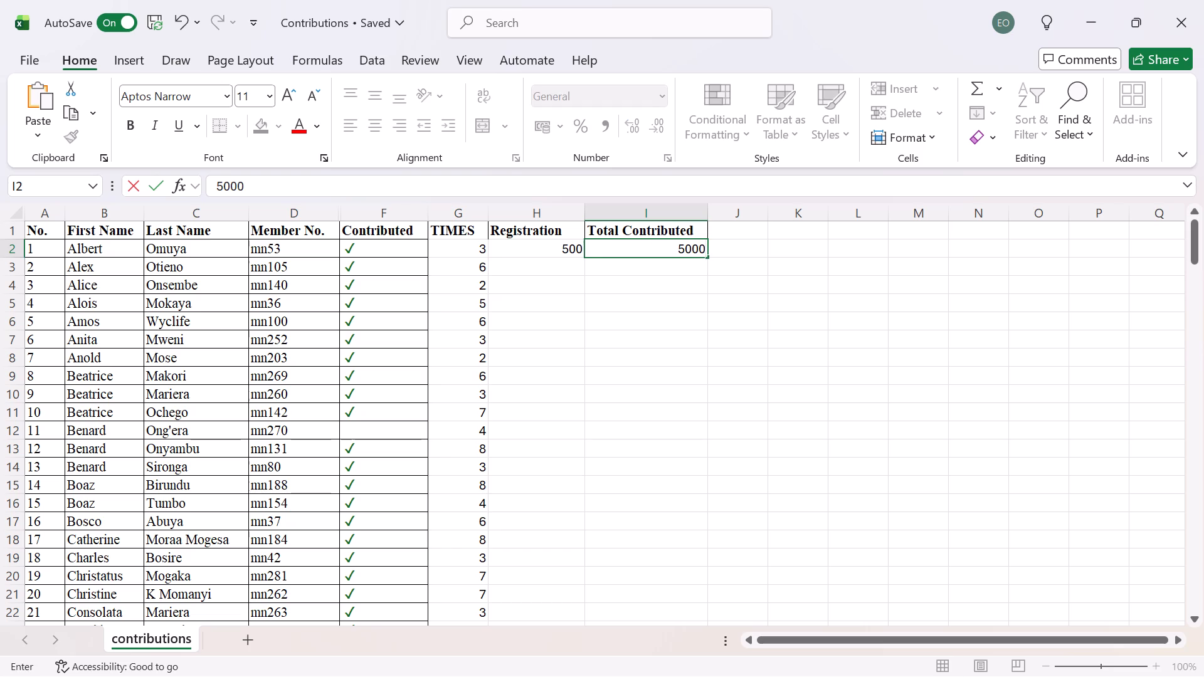
Fill the 500 in cell H2 down the Registration column to the last member in row 181.
left_click(537, 251)
left_click(586, 251)
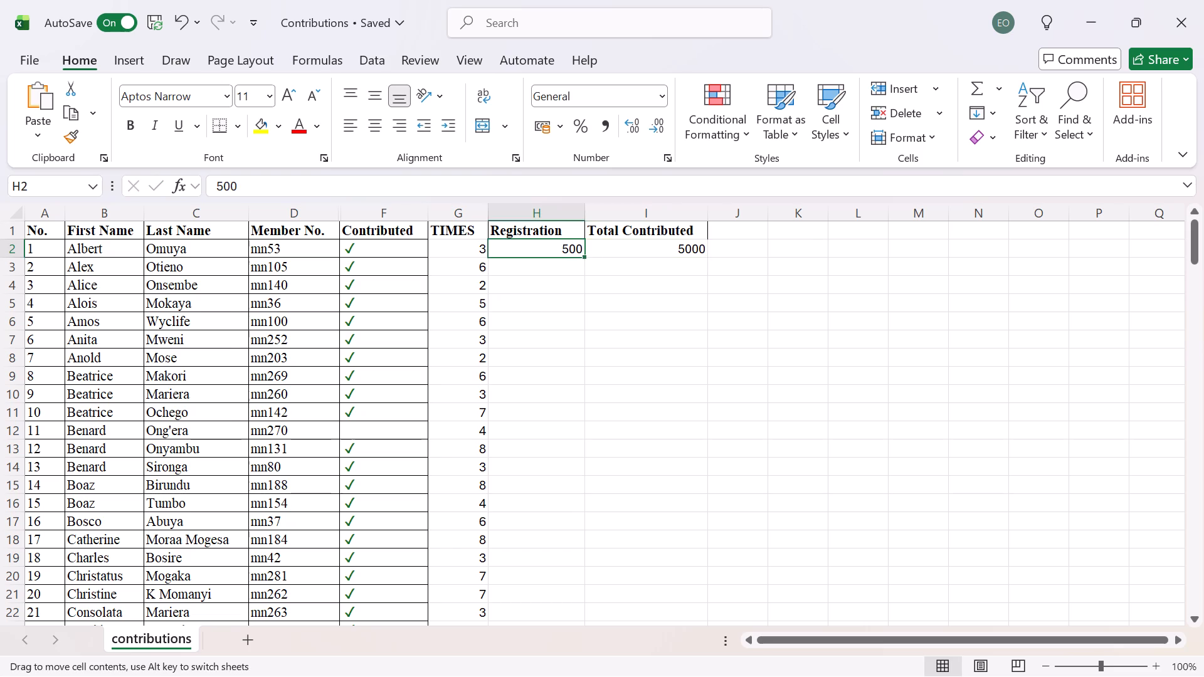
left_click_drag(582, 256, 541, 648)
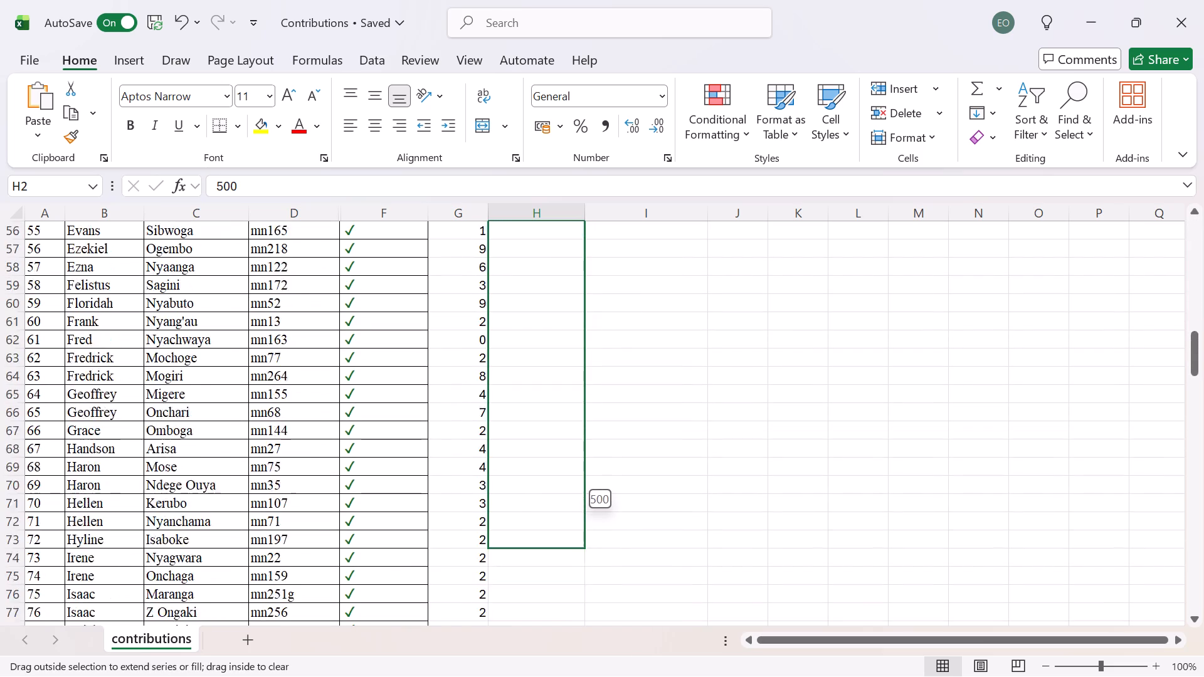
left_click_drag(541, 648, 556, 639)
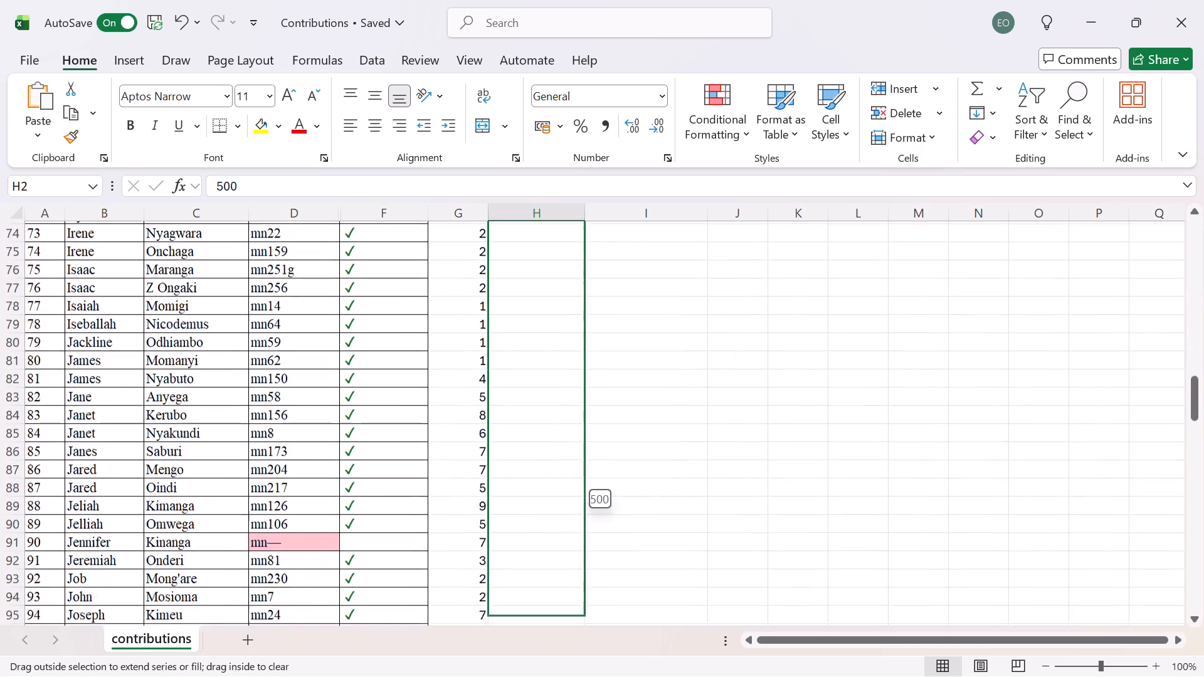
left_click_drag(556, 639, 558, 669)
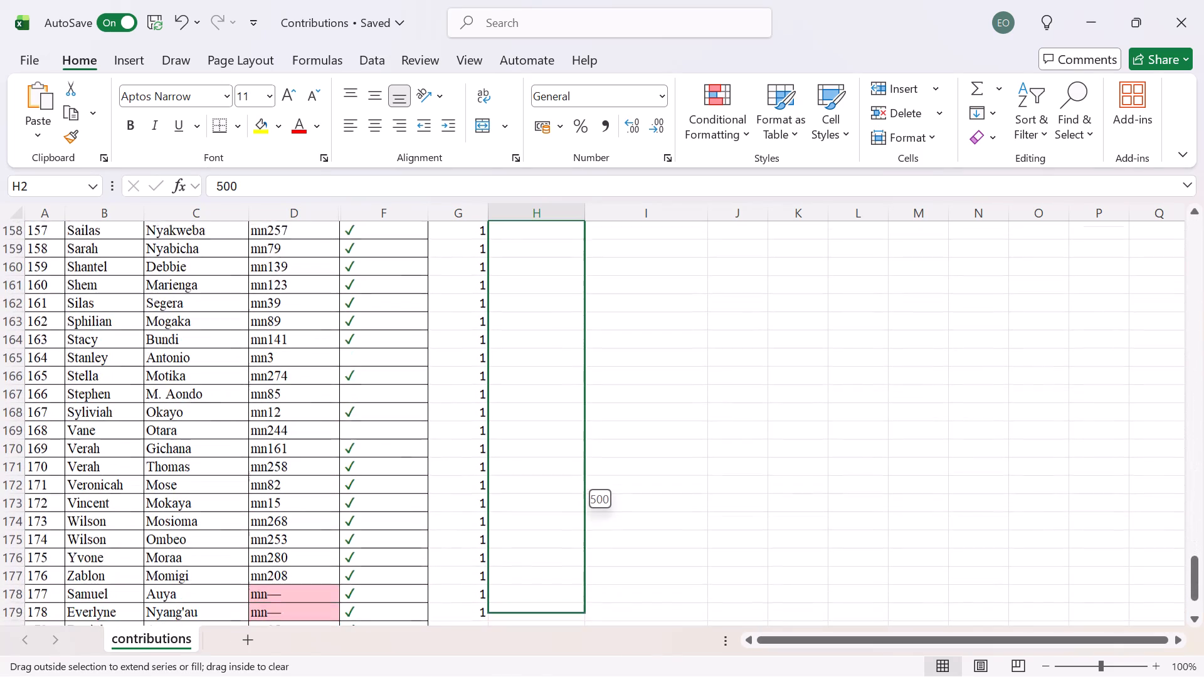
left_click_drag(558, 669, 562, 584)
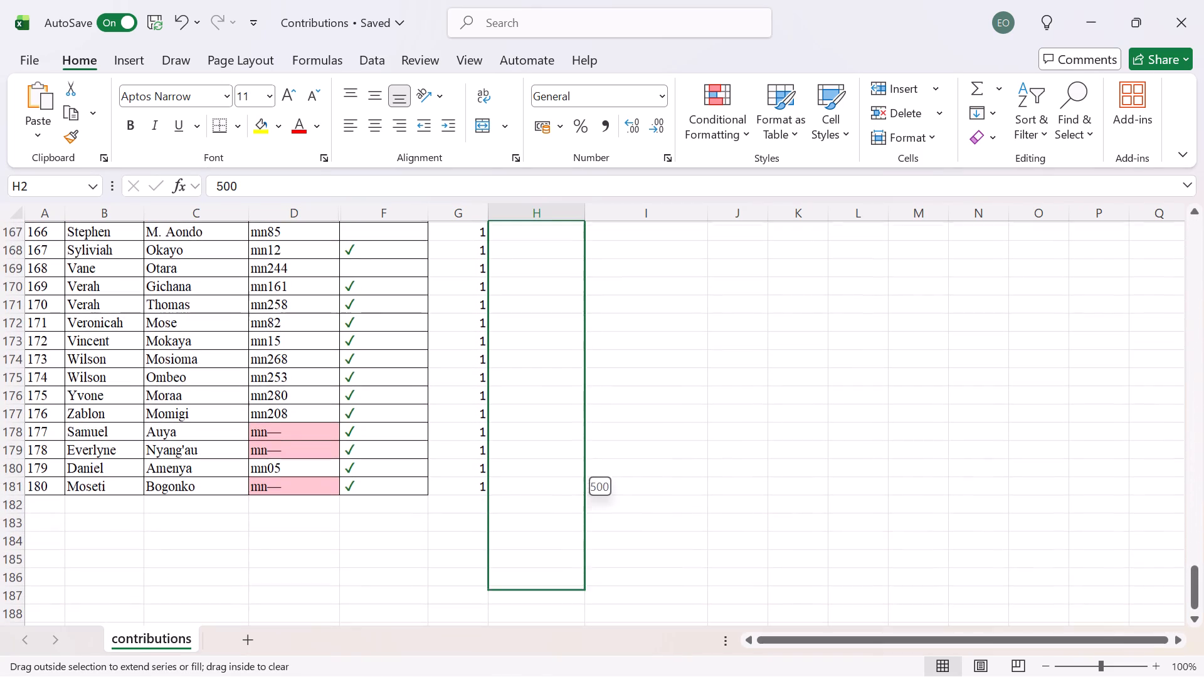
left_click_drag(562, 584, 564, 492)
Fill the 5000 in cell I2 down the Total Contributed column to the last member in row 181.
scroll(623, 470, "up", 11)
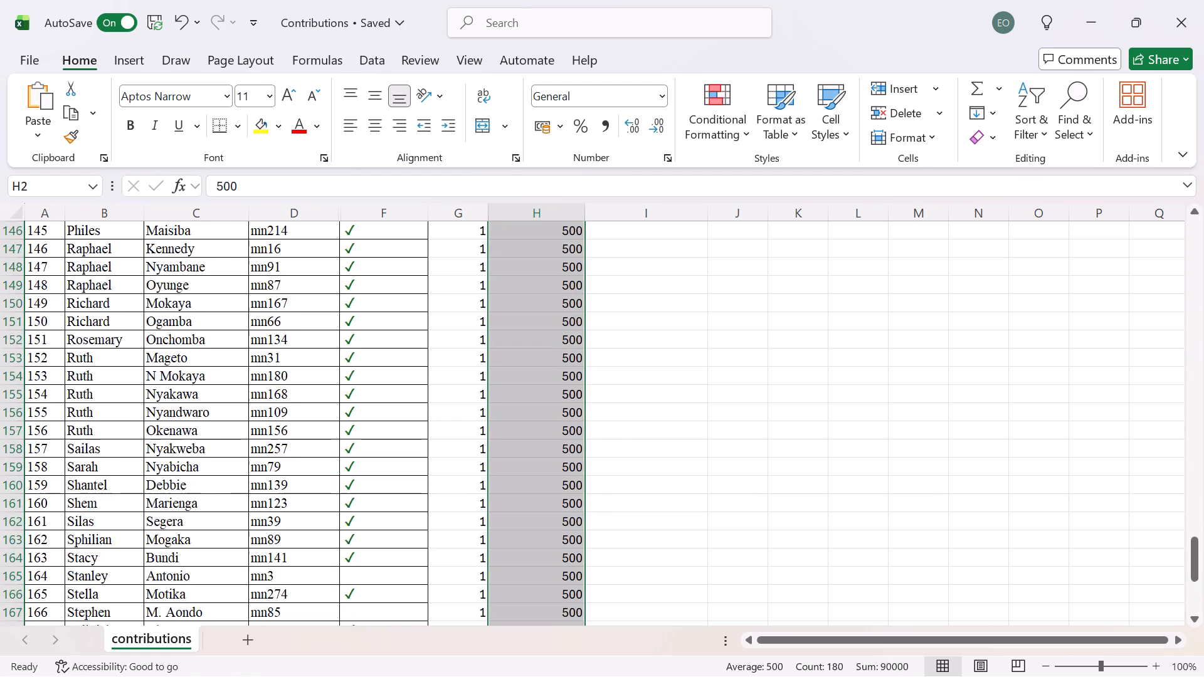
scroll(655, 477, "up", 20)
scroll(655, 477, "up", 20)
scroll(655, 477, "up", 8)
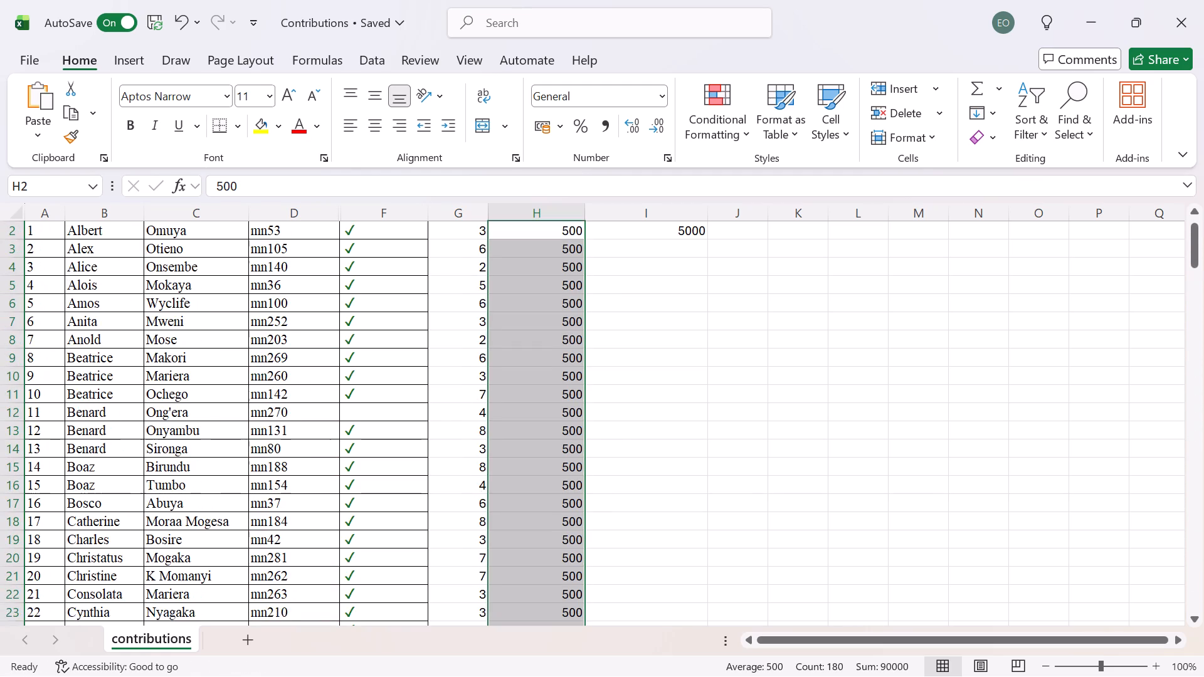
scroll(665, 487, "up", 4)
left_click(661, 253)
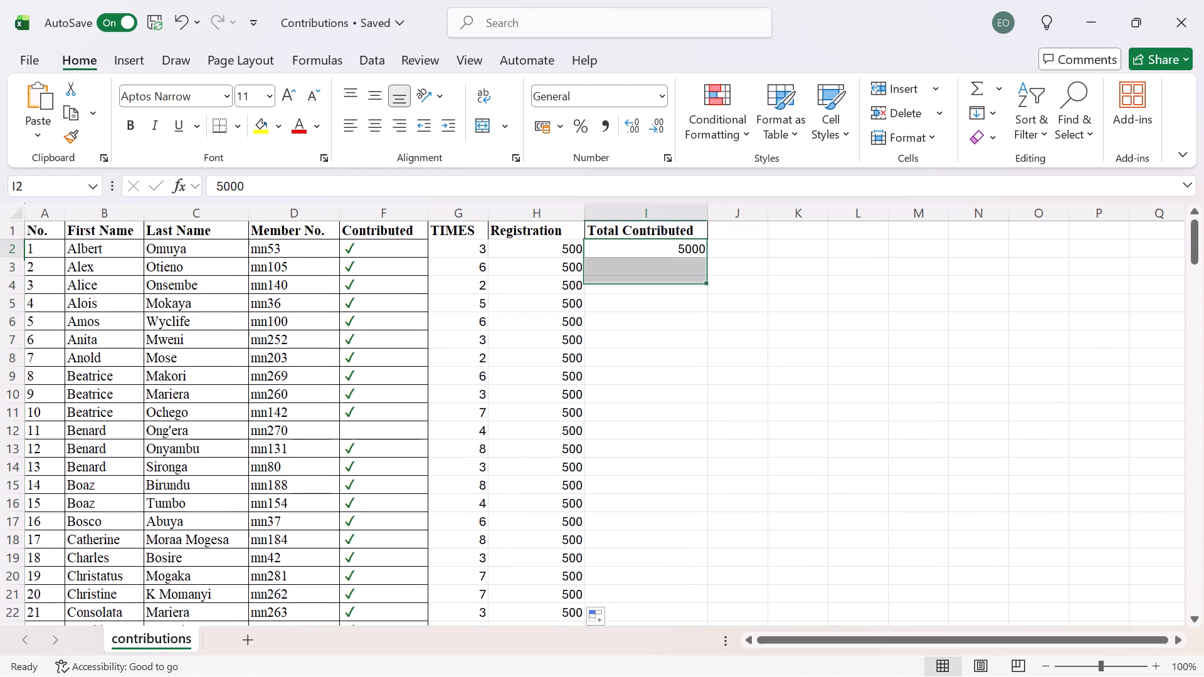
left_click_drag(708, 255, 680, 676)
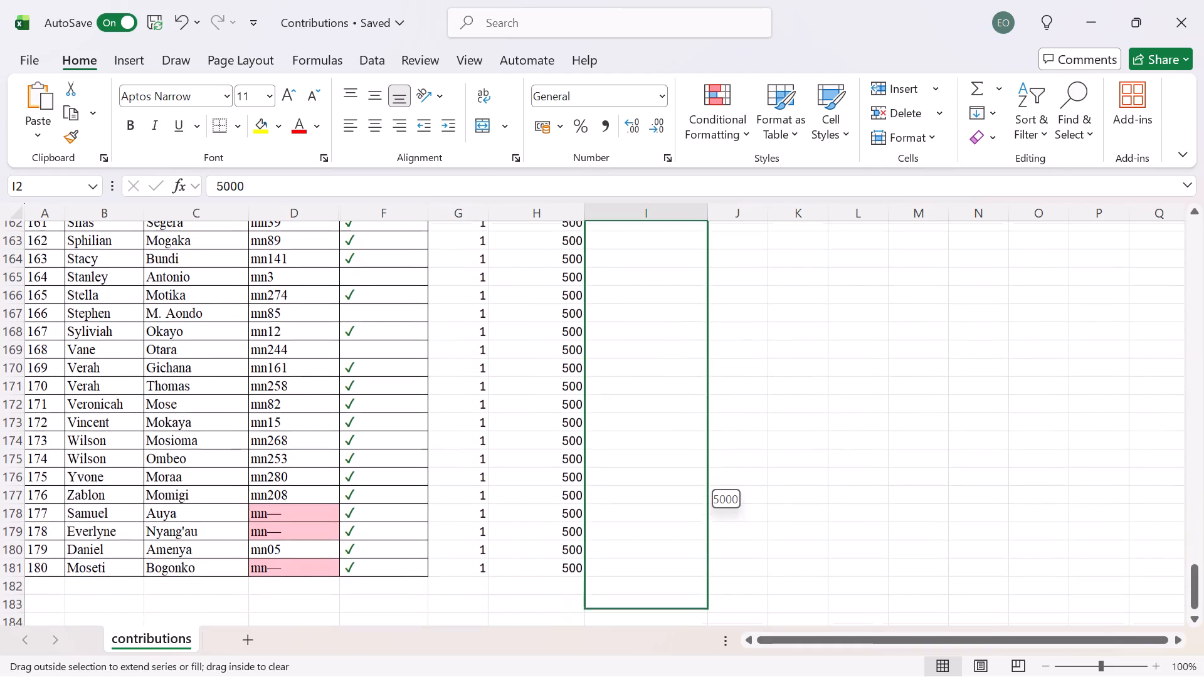
left_click_drag(680, 676, 677, 558)
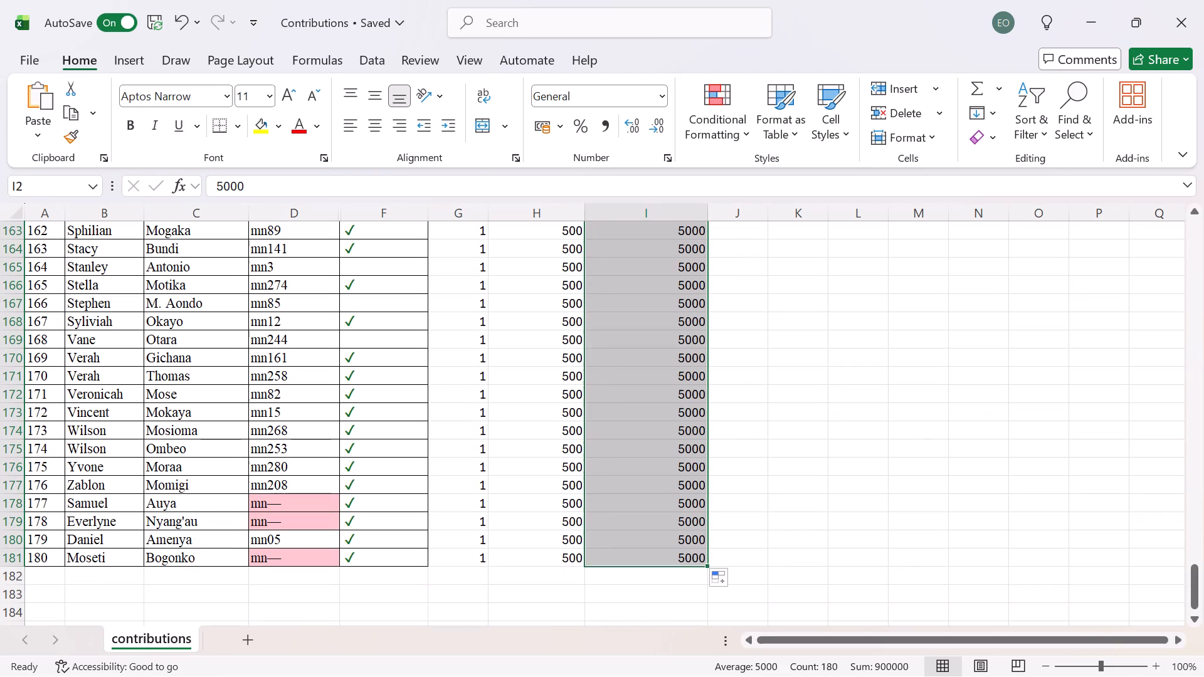
Apply the comma style to the filled Total Contributed values.
scroll(700, 477, "up", 4)
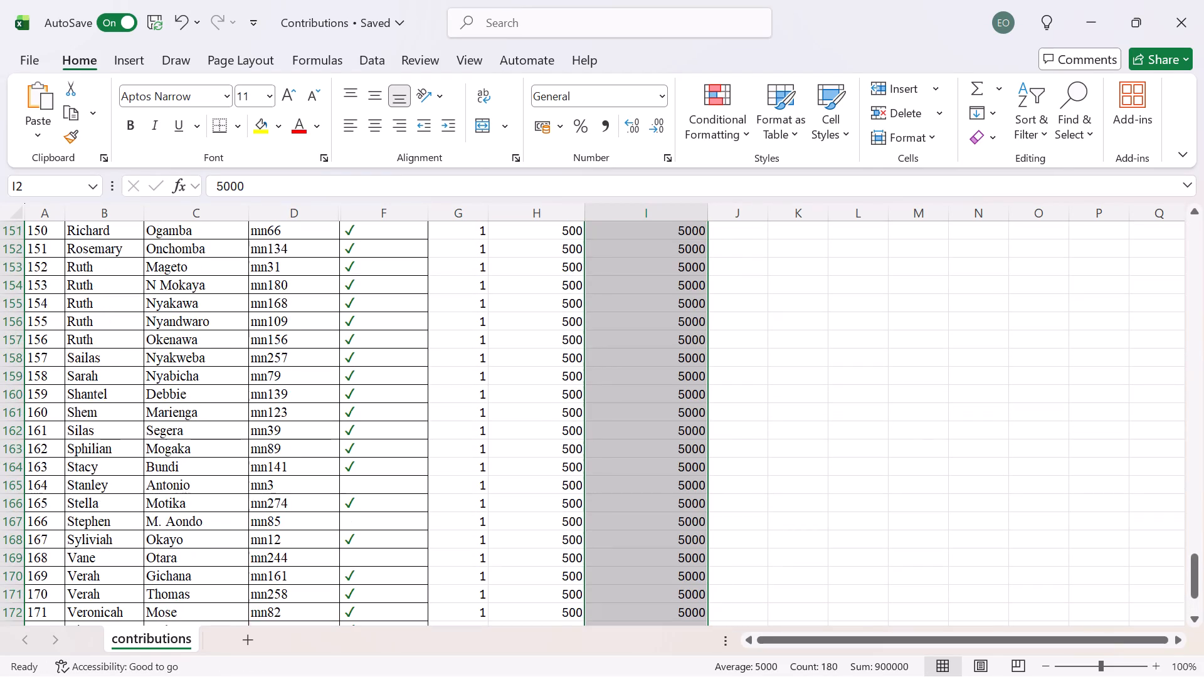
scroll(700, 477, "up", 20)
scroll(700, 477, "up", 2)
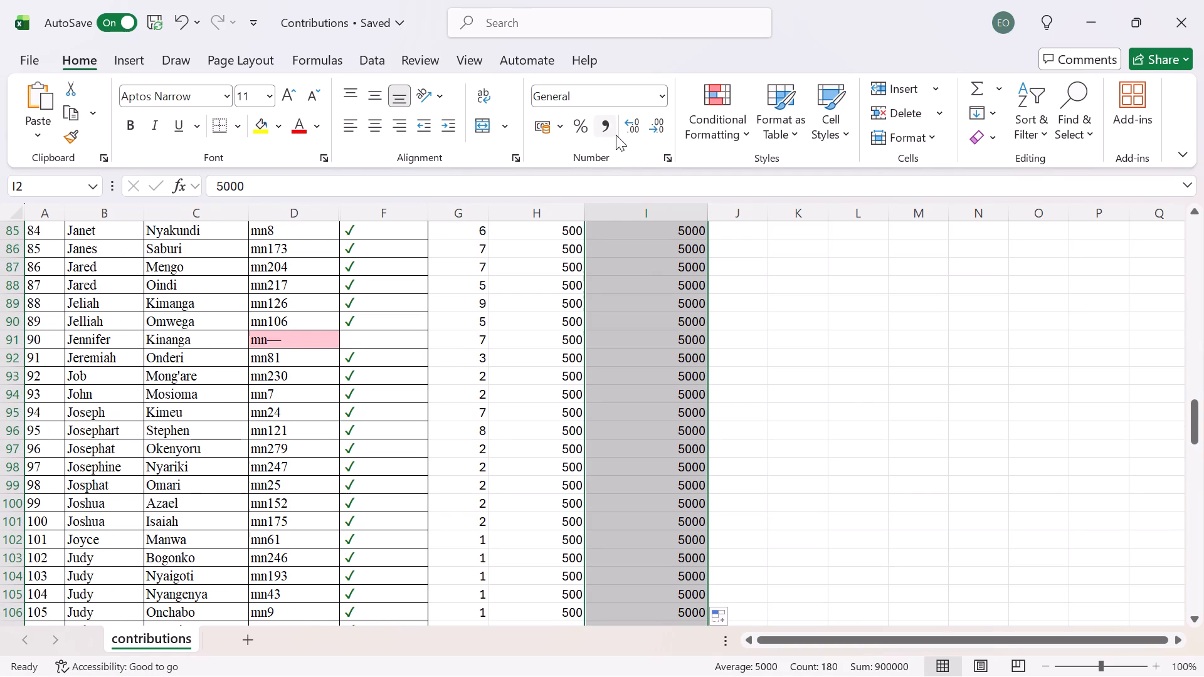
left_click(612, 125)
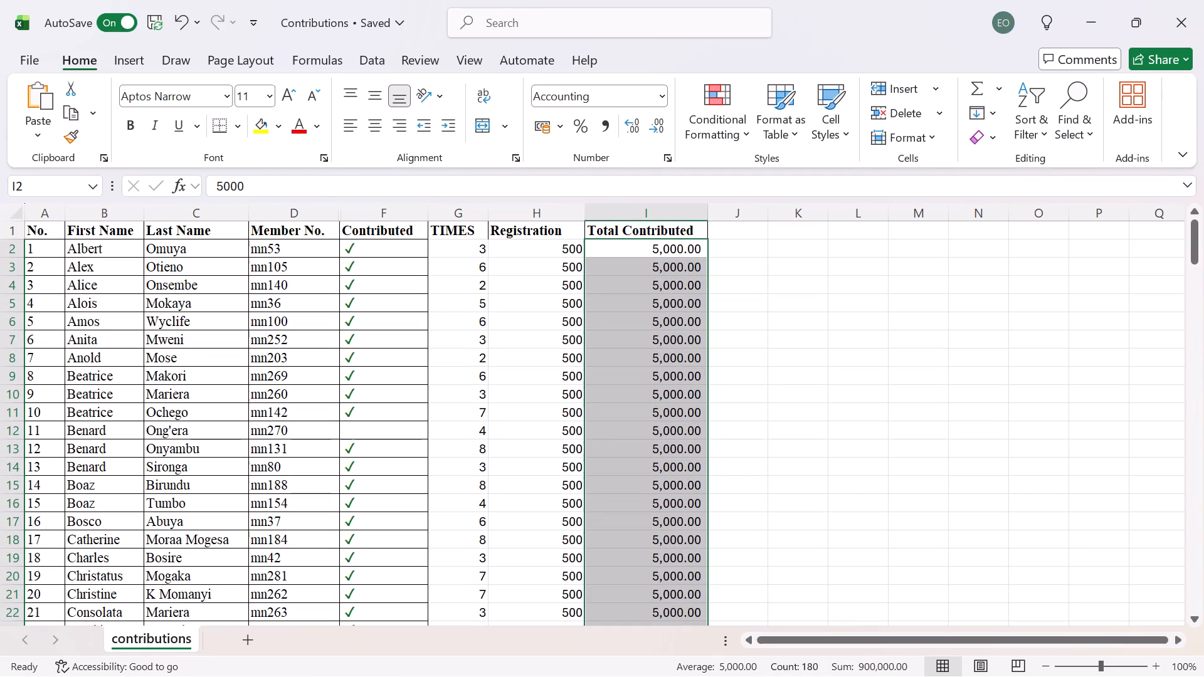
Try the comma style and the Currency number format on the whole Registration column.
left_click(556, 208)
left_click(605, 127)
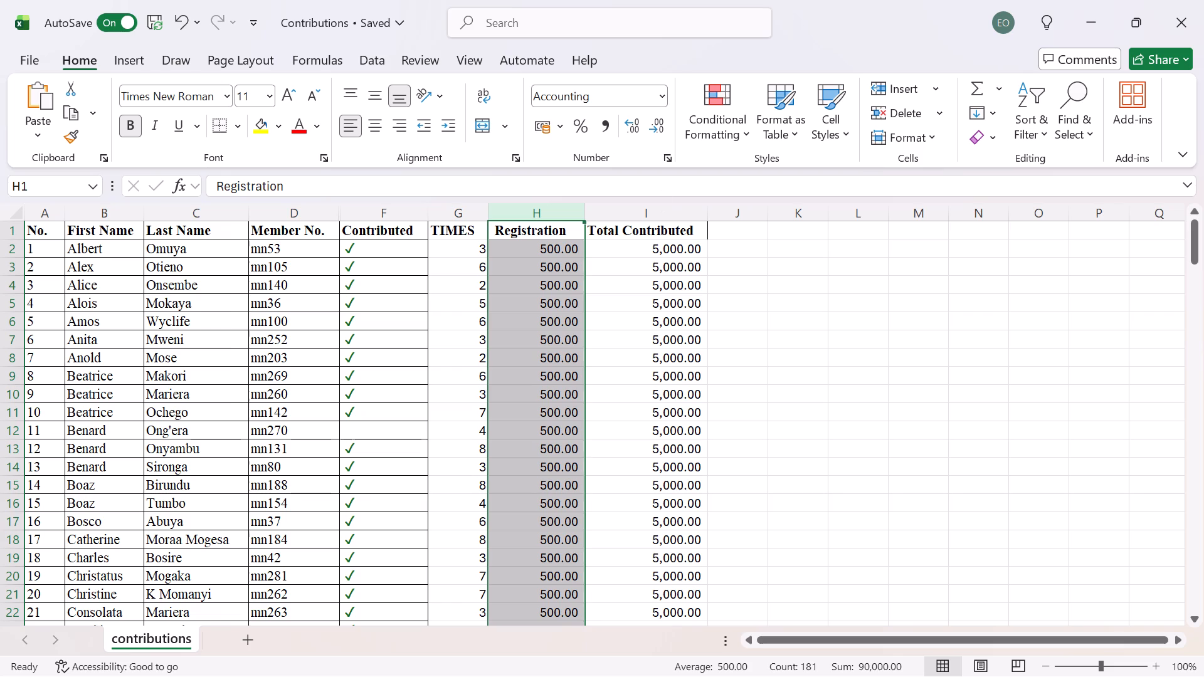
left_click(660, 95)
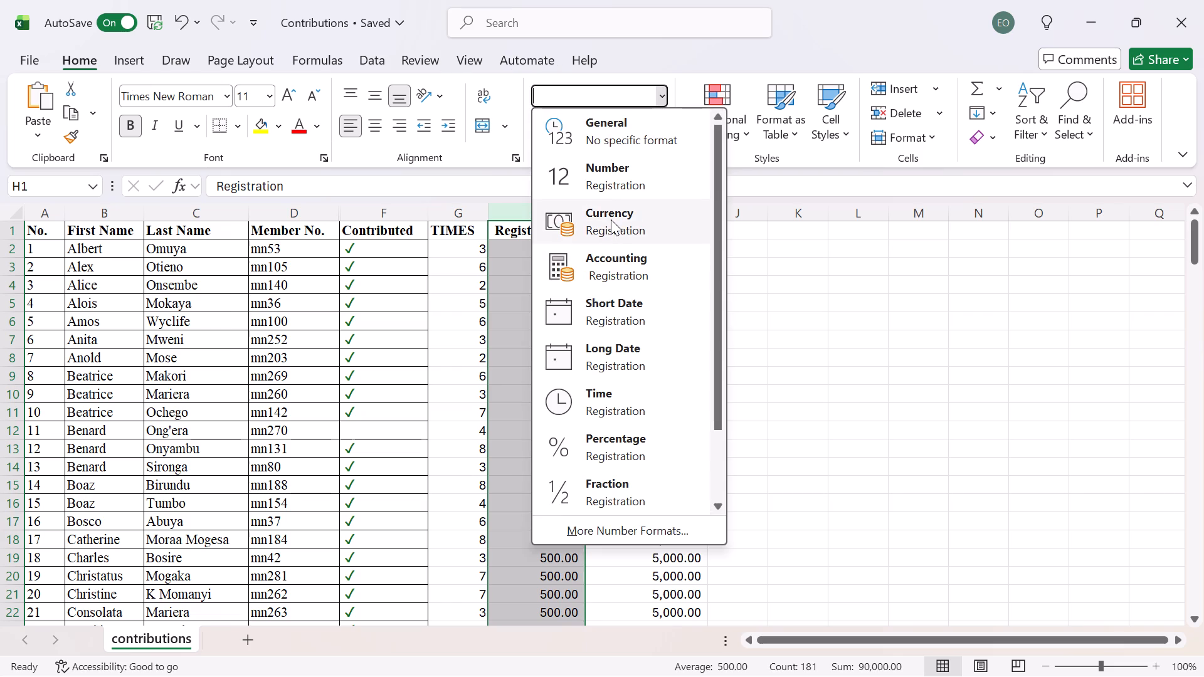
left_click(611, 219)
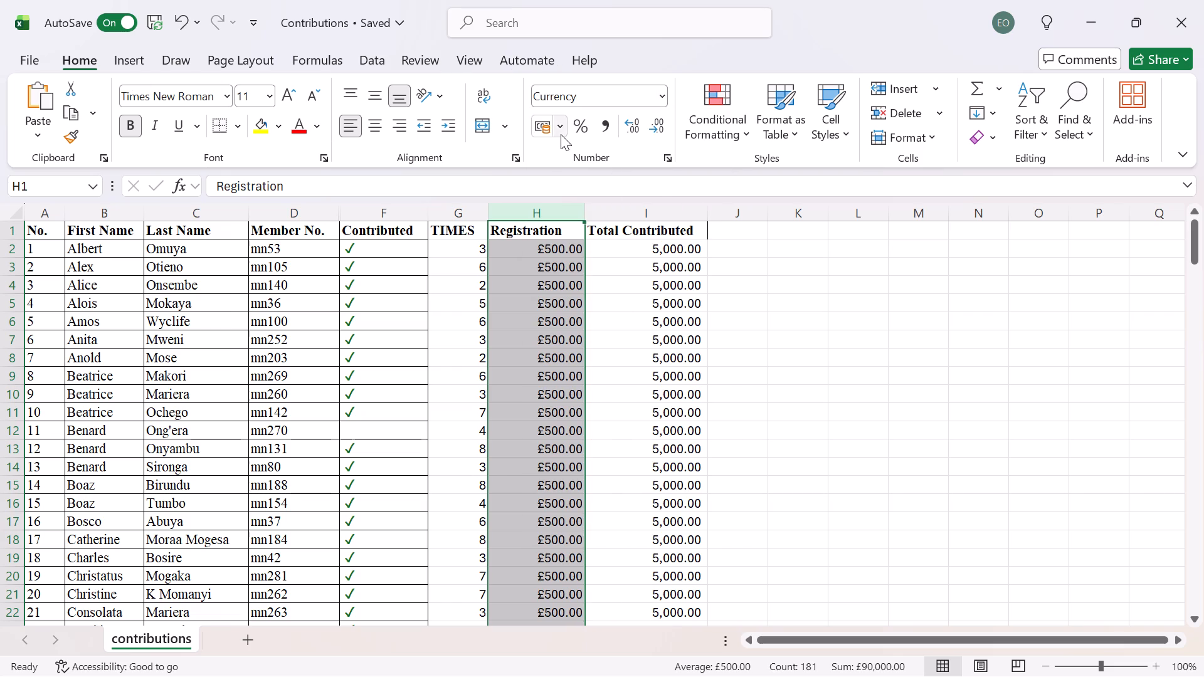
Format the whole Registration column as Accounting with the KES currency symbol.
left_click(561, 127)
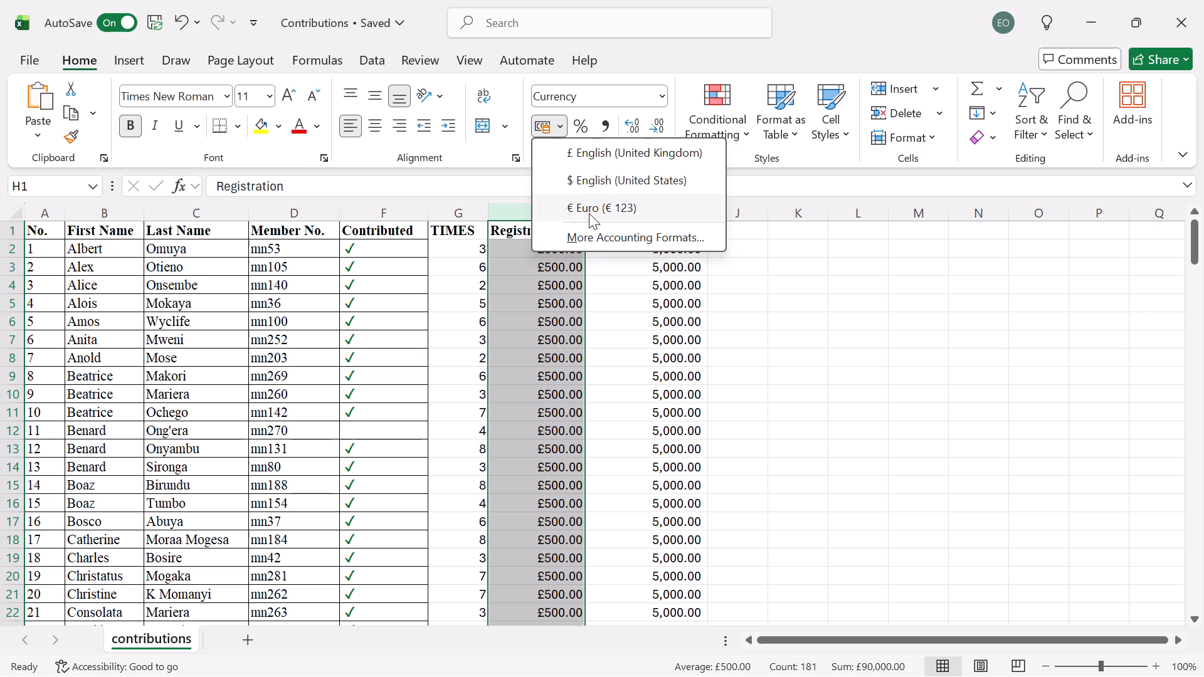
left_click(598, 233)
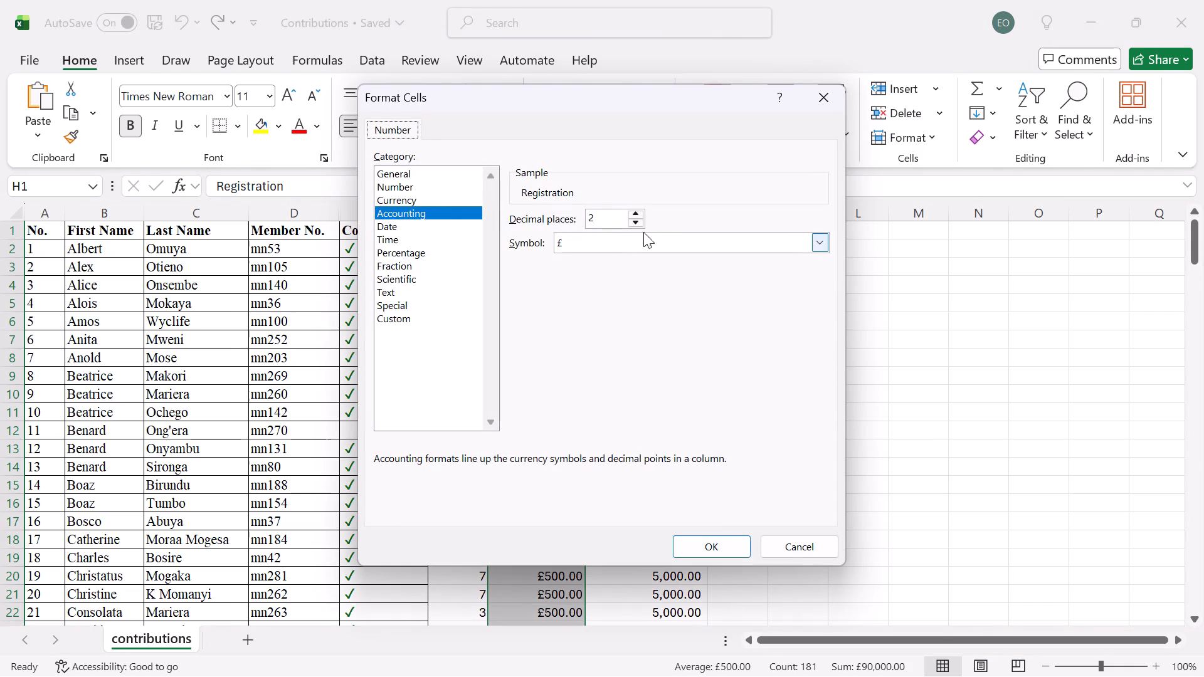
left_click(813, 240)
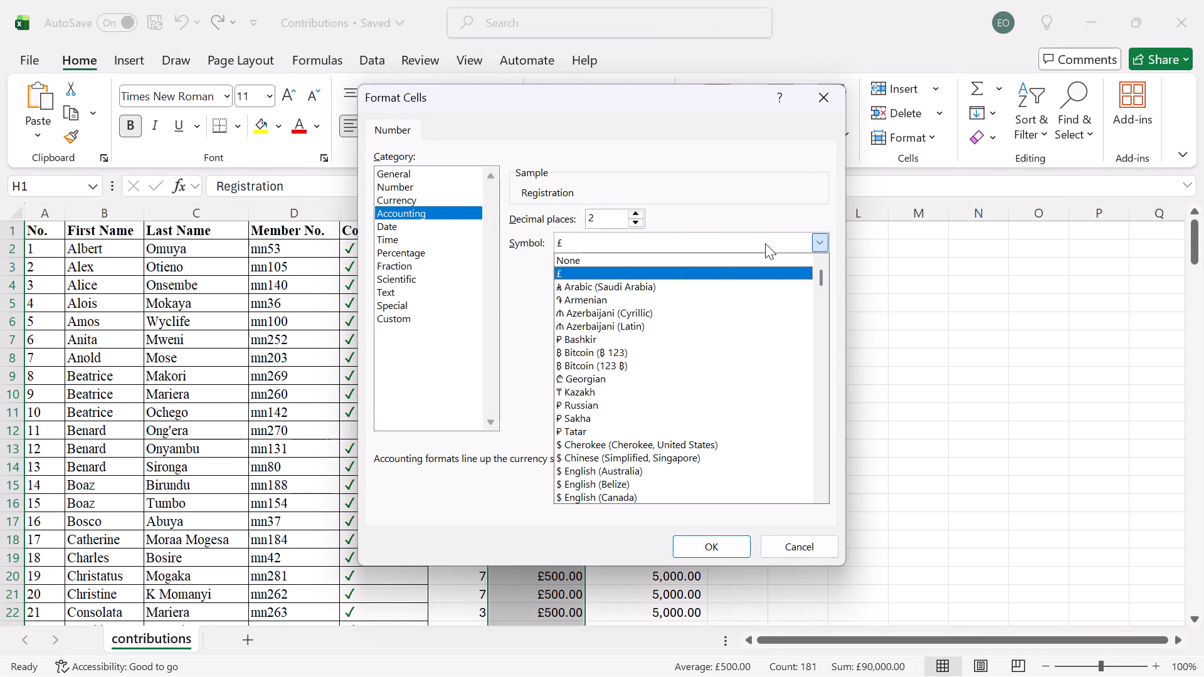
key("k")
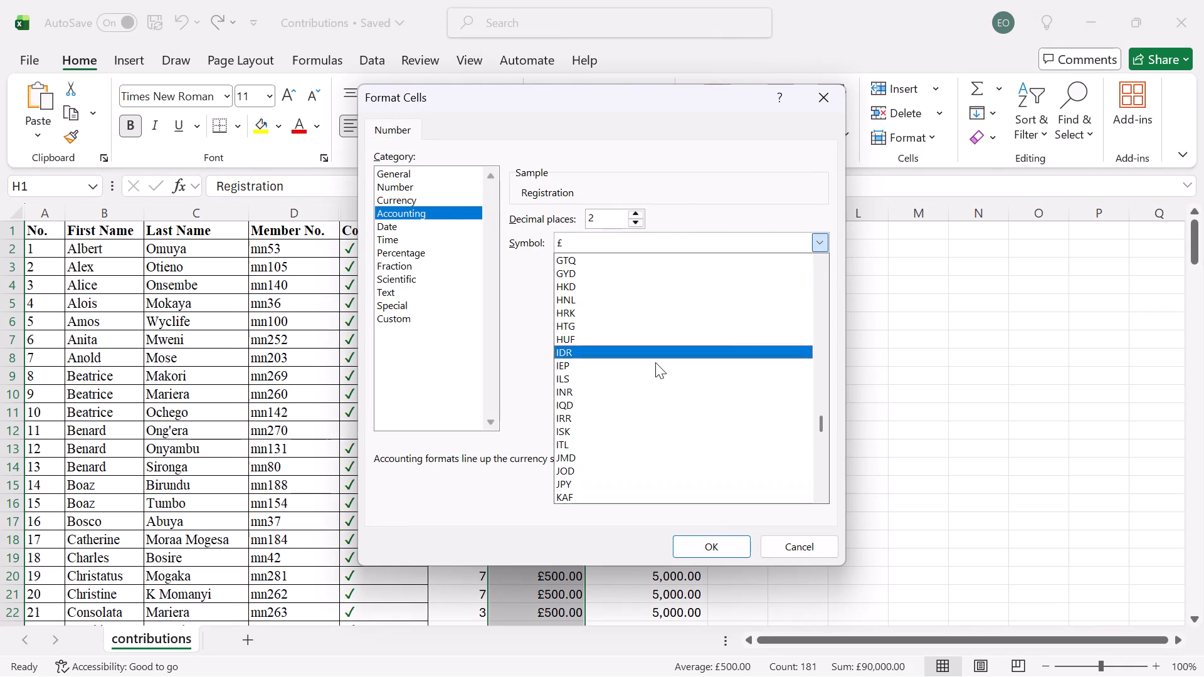
scroll(655, 370, "down", 4)
left_click(576, 456)
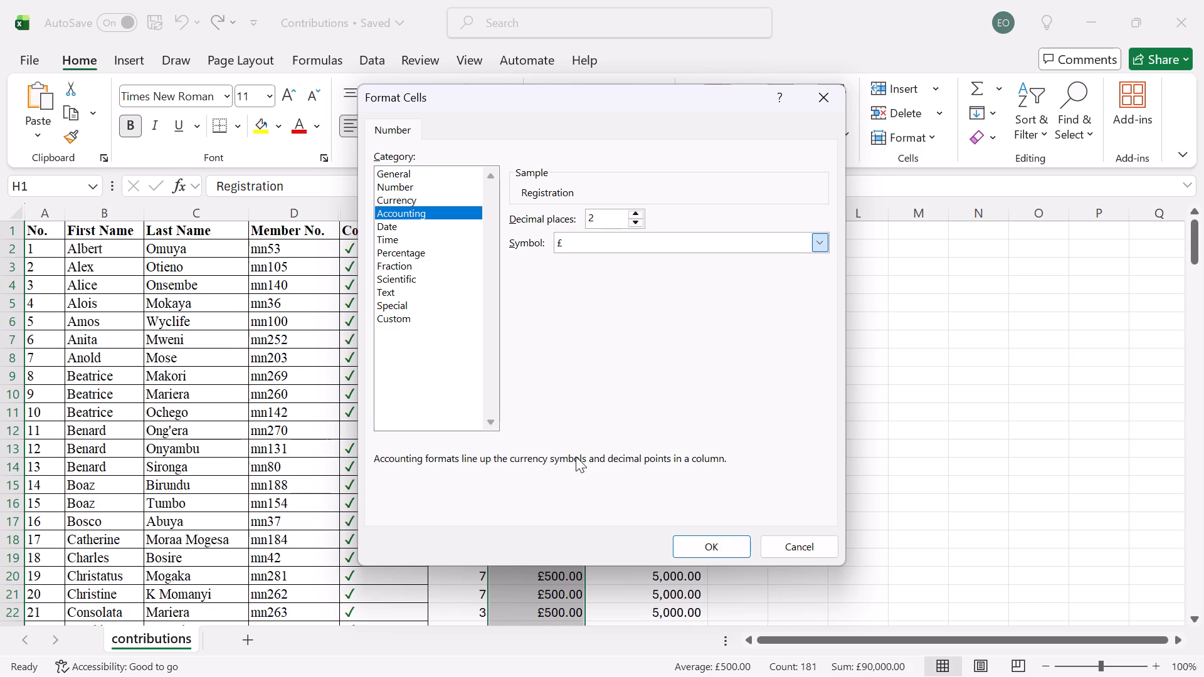
left_click(715, 543)
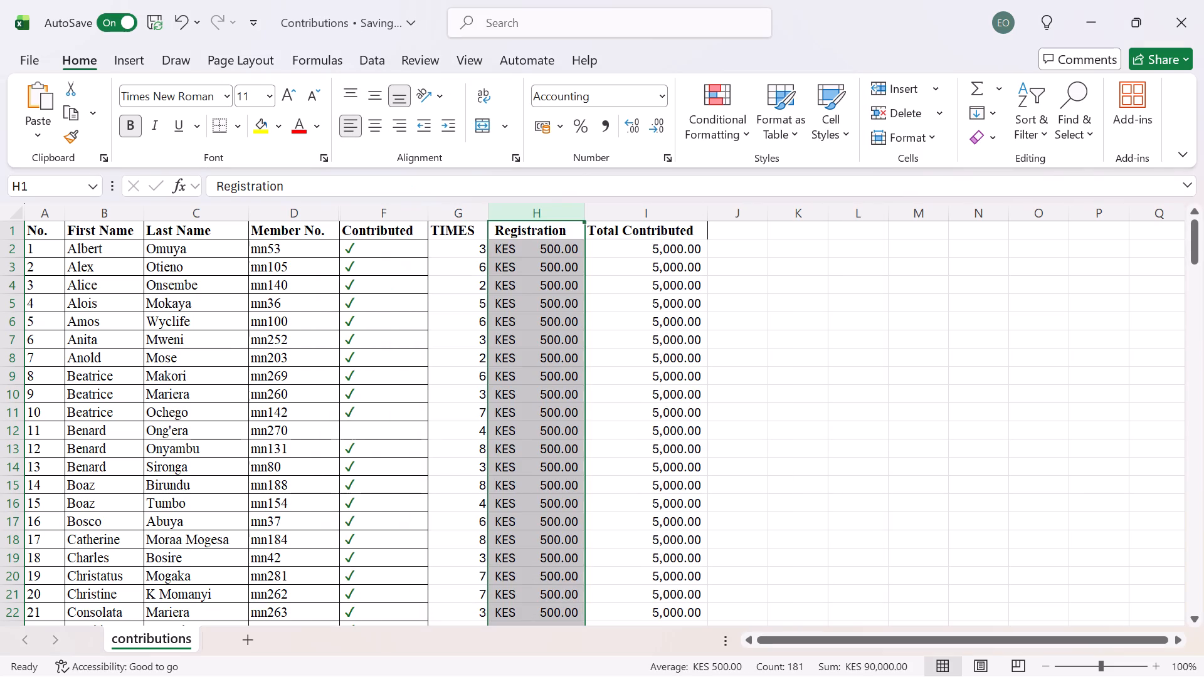
Format the whole Total Contributed column as Accounting with the KES currency symbol.
left_click(643, 209)
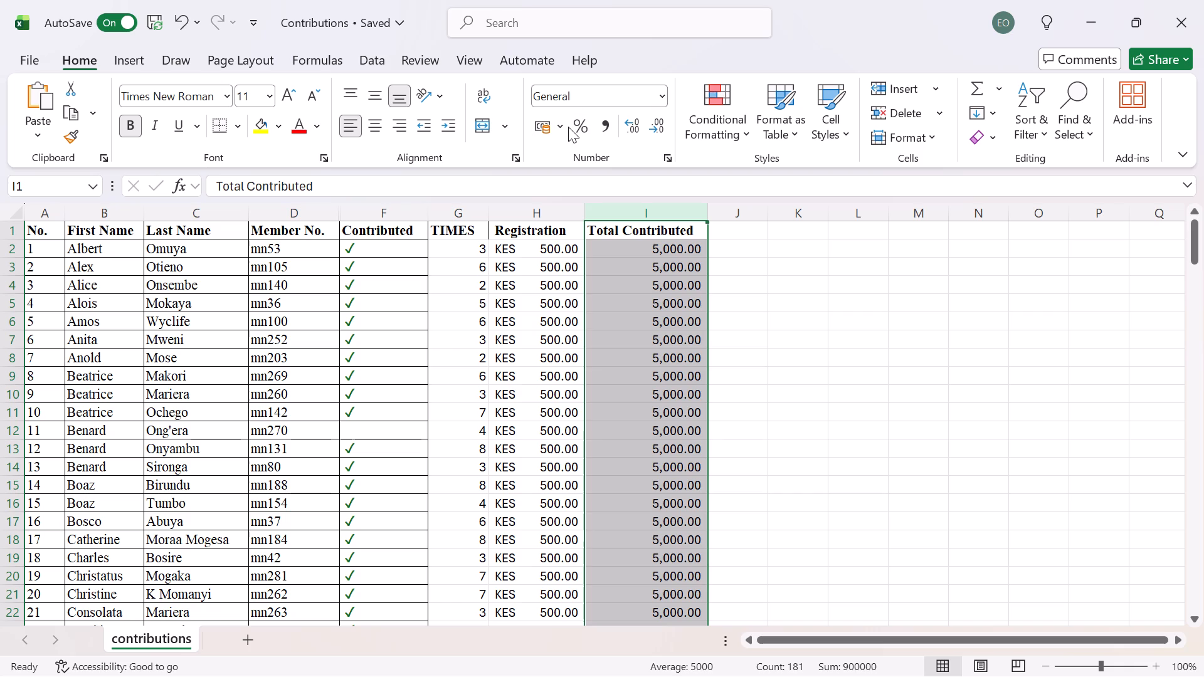
left_click(559, 127)
left_click(631, 235)
left_click(786, 234)
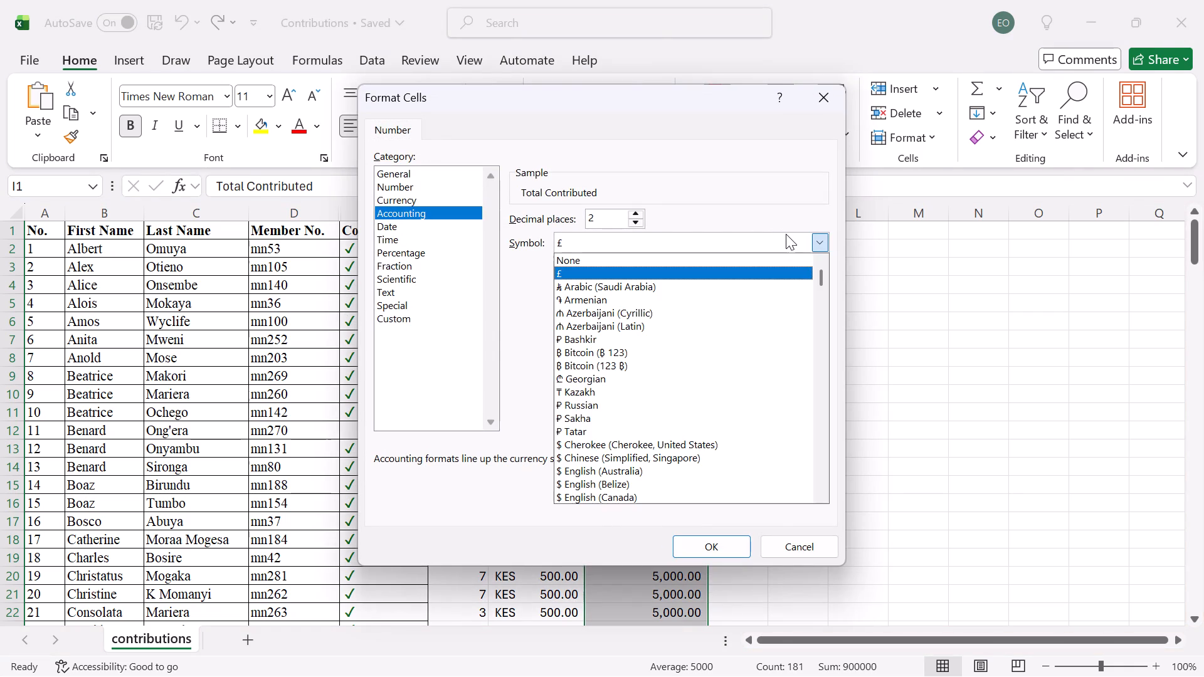
key("k")
scroll(689, 374, "down", 4)
left_click(582, 456)
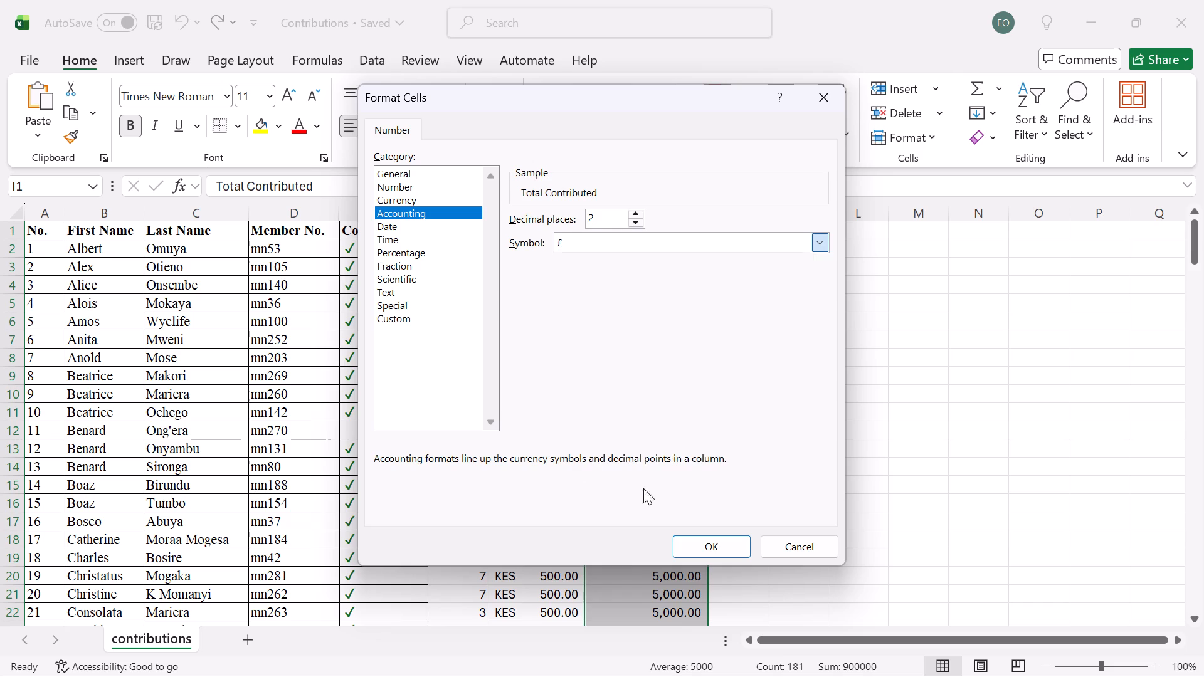
left_click(712, 546)
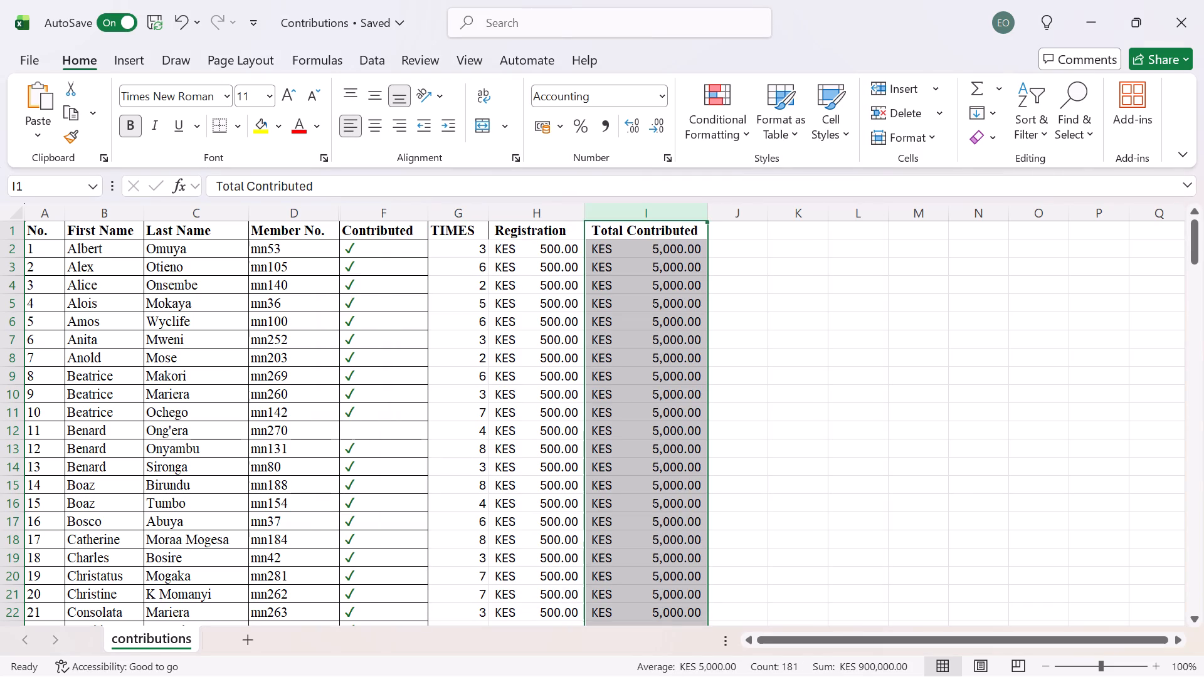
left_click(872, 378)
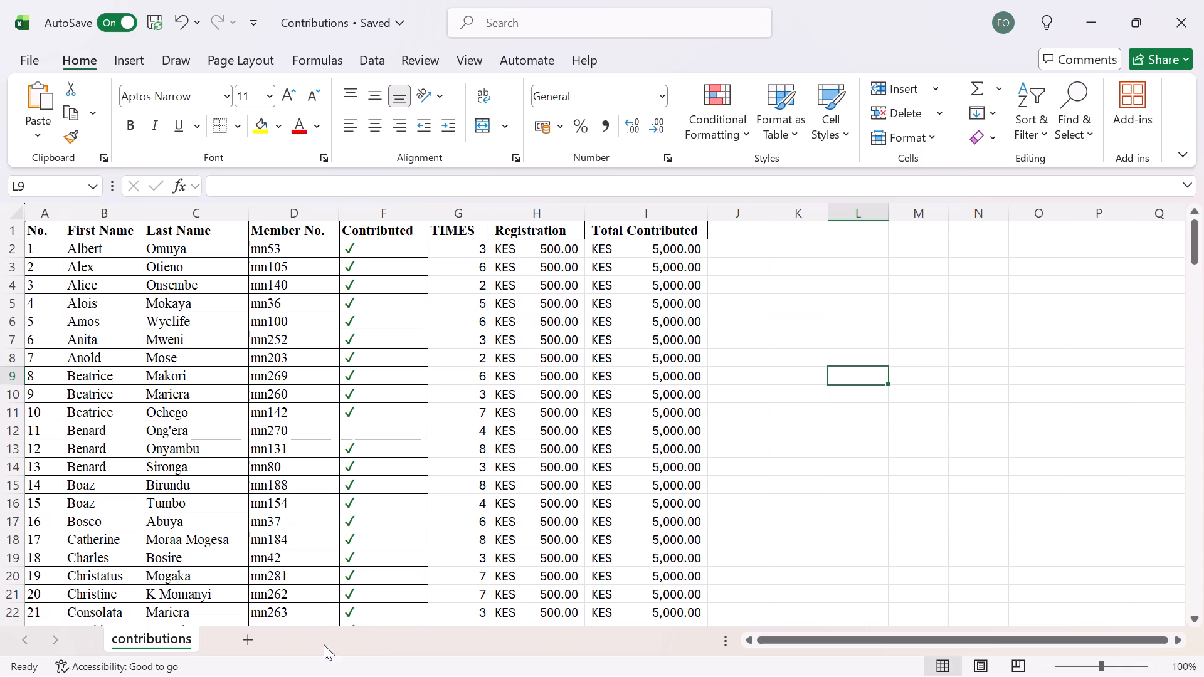
Apply all borders to the TIMES, Registration and Total Contributed columns from the header row down to row 181.
left_click(434, 226)
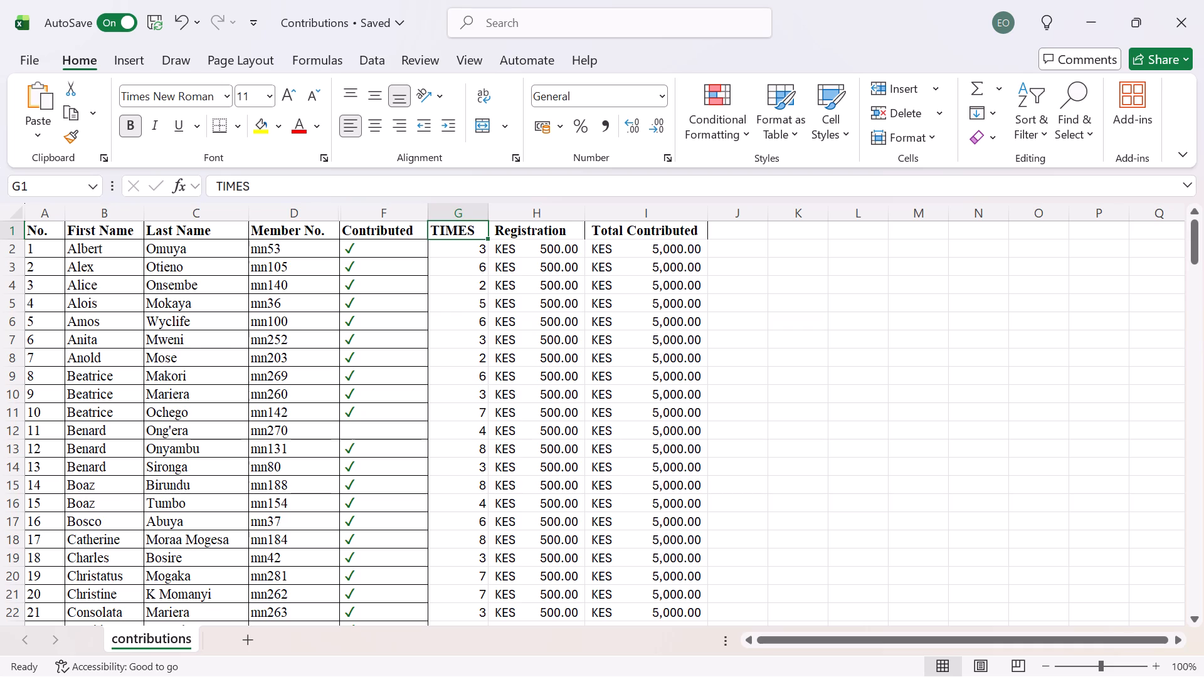
scroll(759, 538, "down", 5)
scroll(758, 533, "up", 8)
scroll(691, 450, "down", 4, "ctrl")
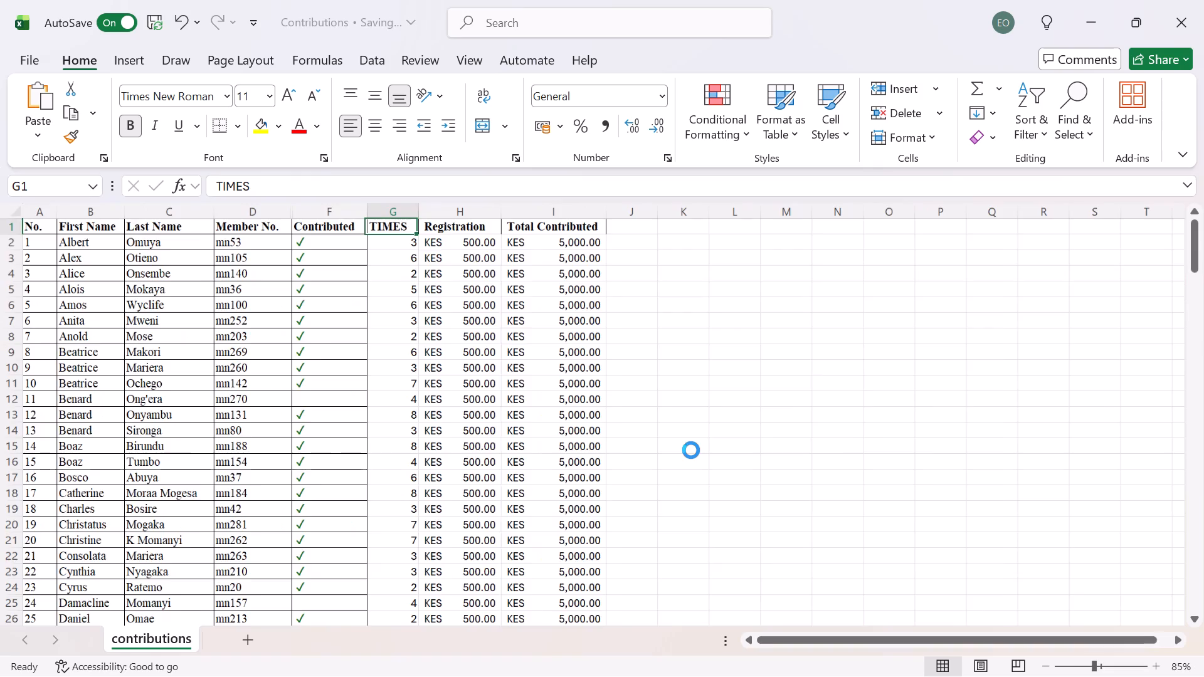
scroll(691, 450, "down", 2, "ctrl")
scroll(691, 450, "up", 8, "ctrl")
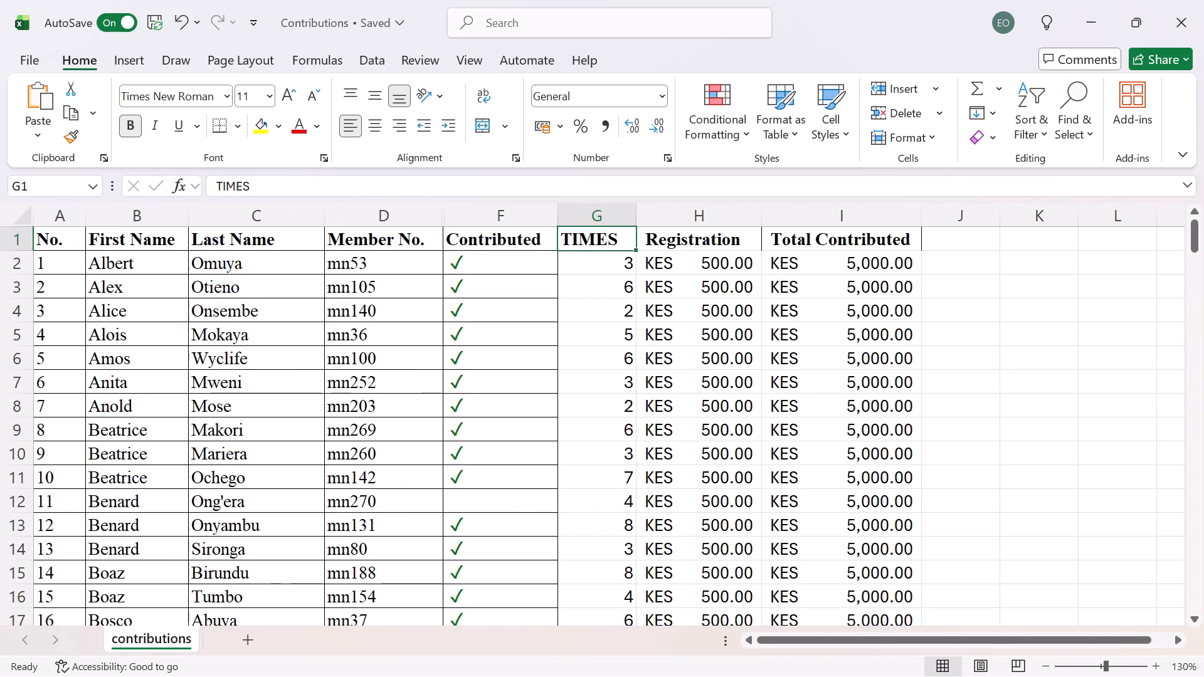
scroll(724, 390, "down", 17)
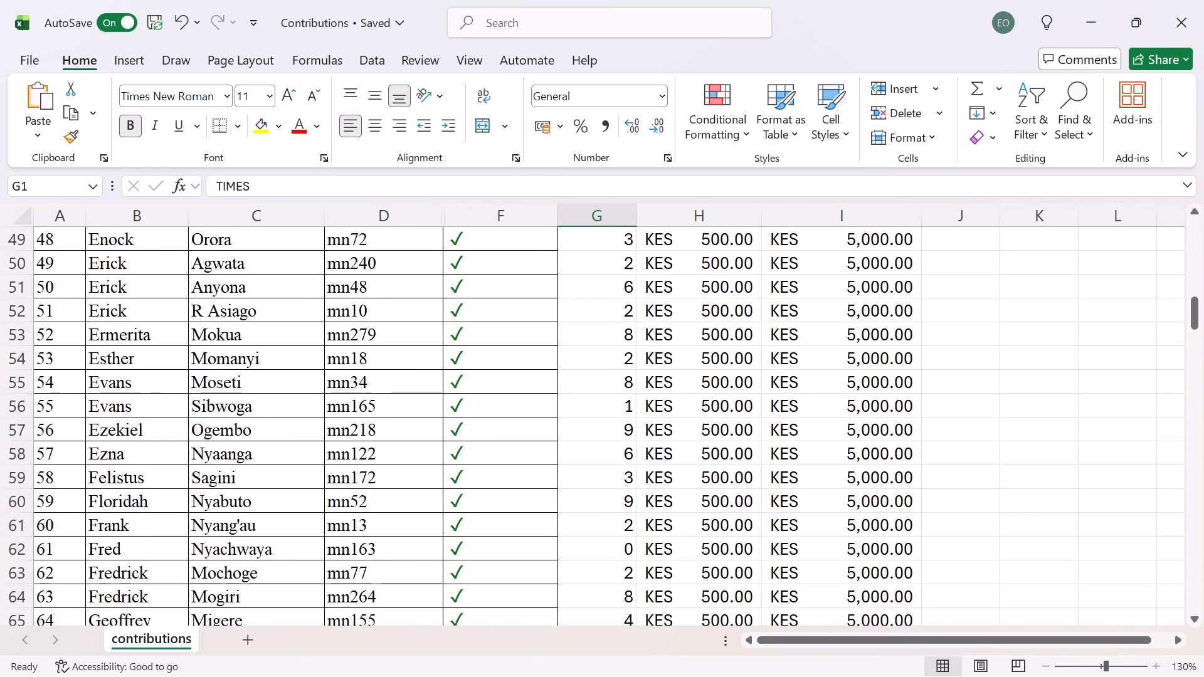
scroll(726, 397, "down", 16)
scroll(727, 414, "down", 4, "shift")
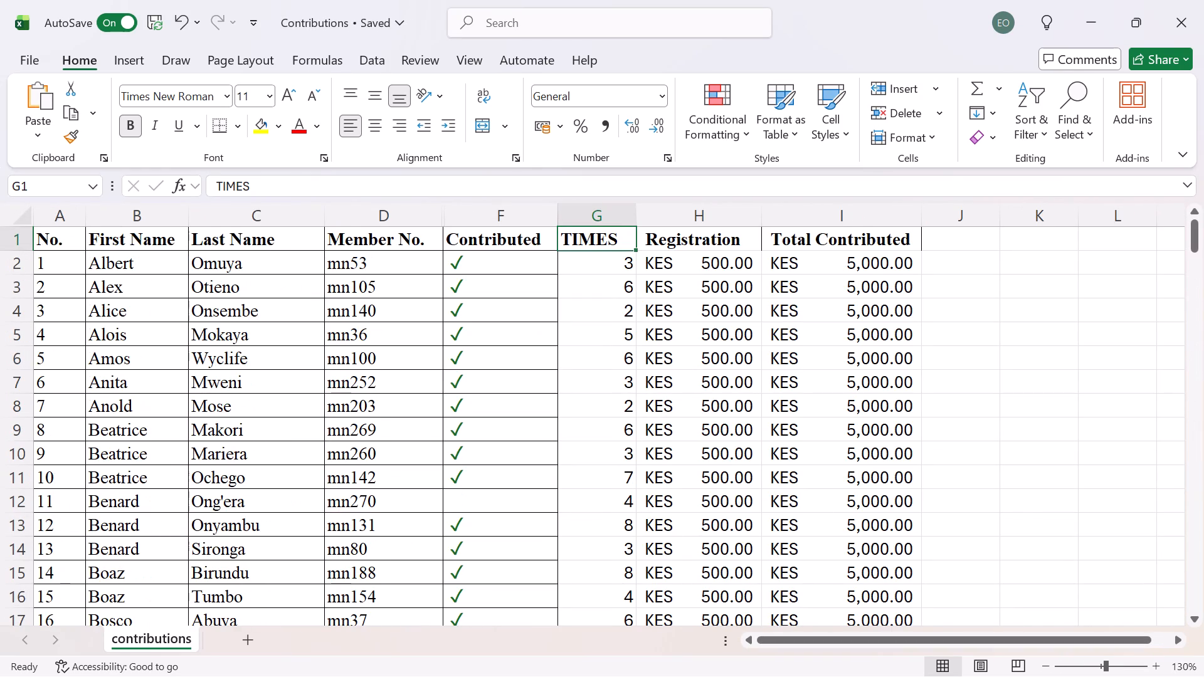
scroll(727, 414, "down", 2, "shift")
scroll(727, 414, "up", 4, "shift")
scroll(727, 414, "down", 5, "shift")
scroll(727, 414, "down", 8)
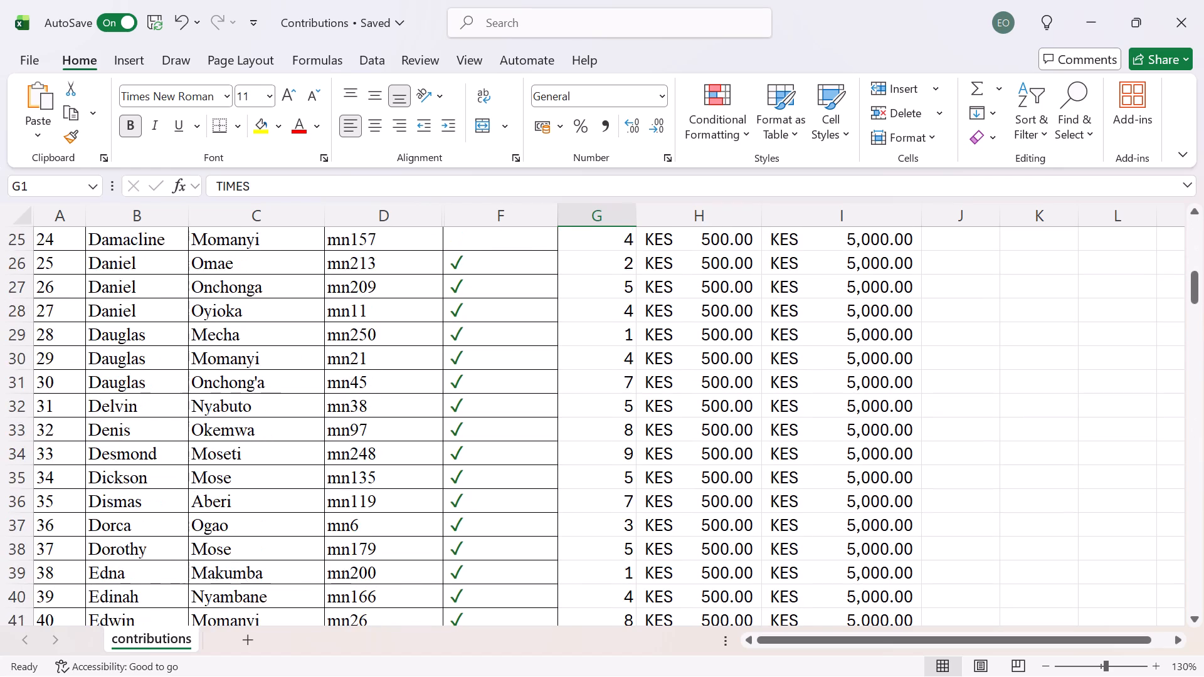
scroll(727, 414, "down", 5, "shift")
scroll(727, 414, "down", 20)
scroll(727, 414, "down", 7)
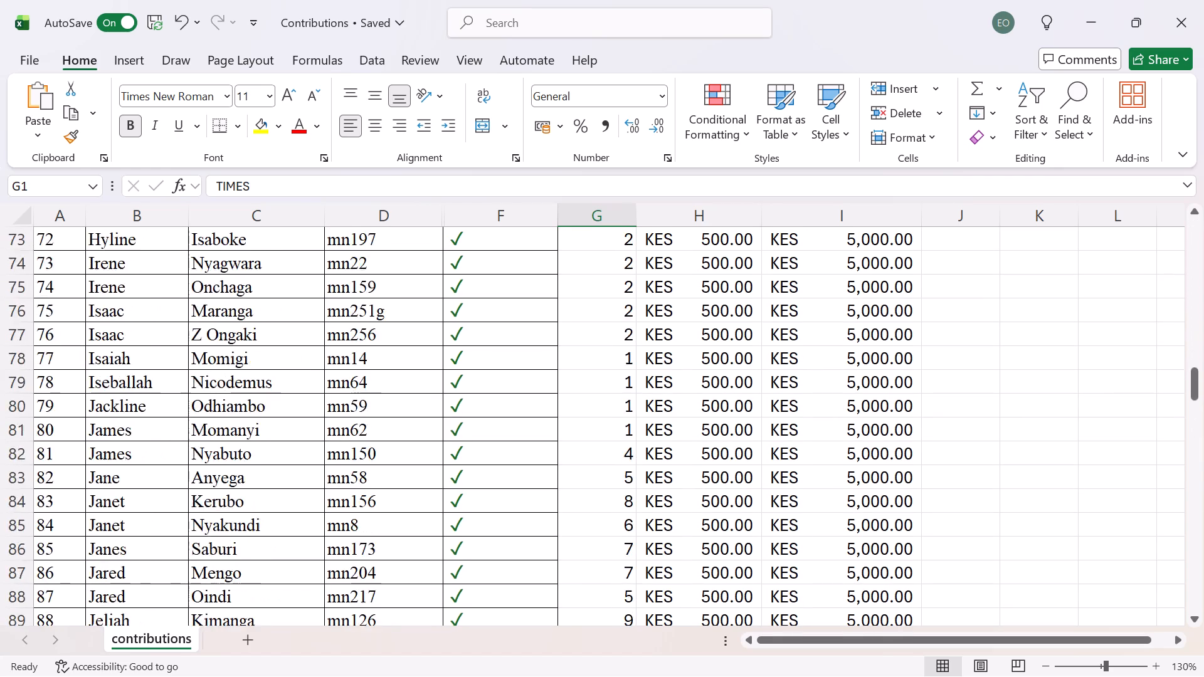
scroll(726, 416, "down", 20)
scroll(726, 416, "down", 16)
scroll(732, 429, "up", 3)
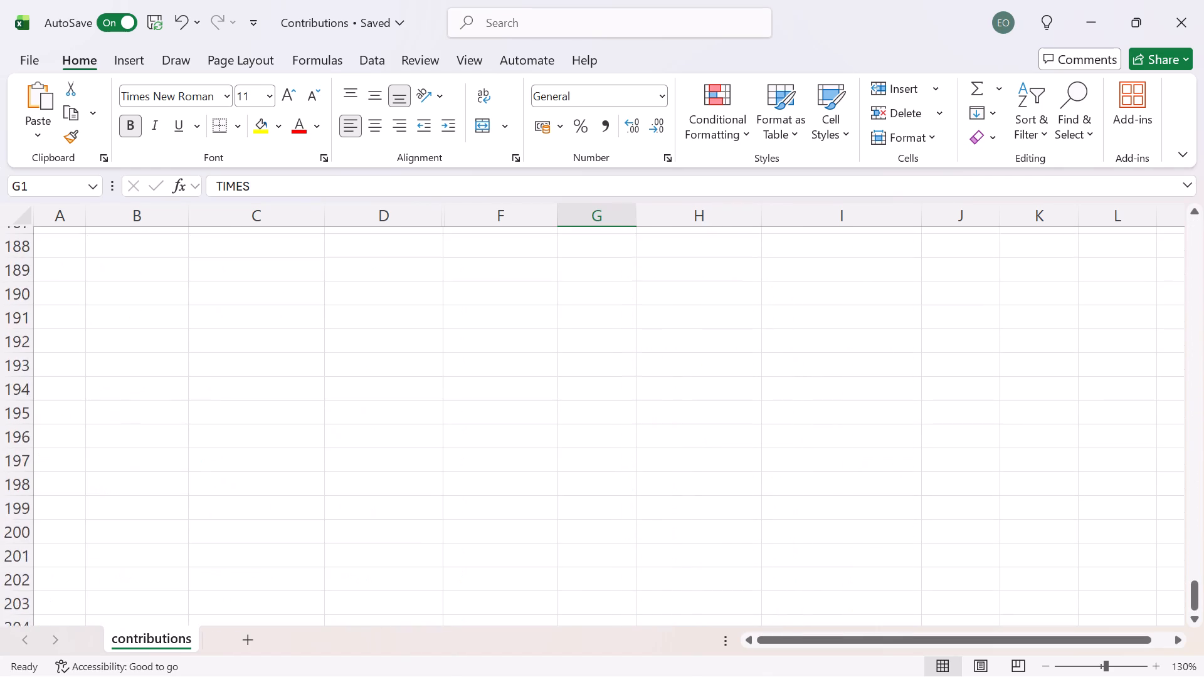
scroll(732, 424, "up", 3)
left_click(885, 458, "shift")
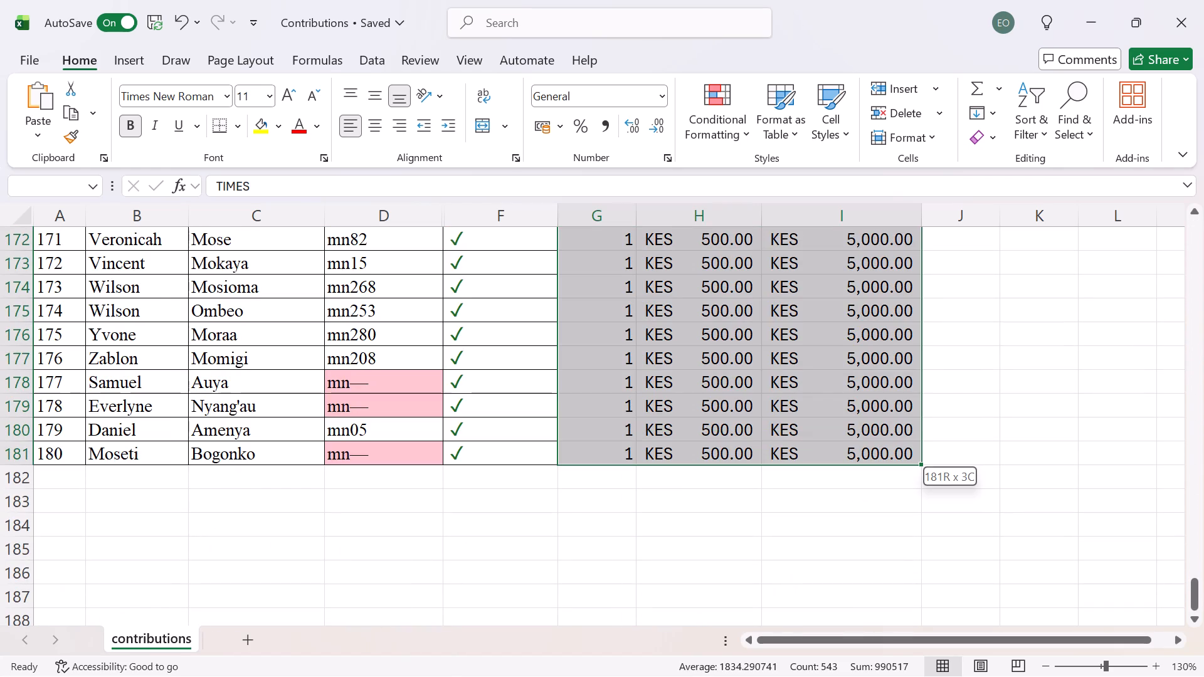
scroll(639, 398, "up", 14)
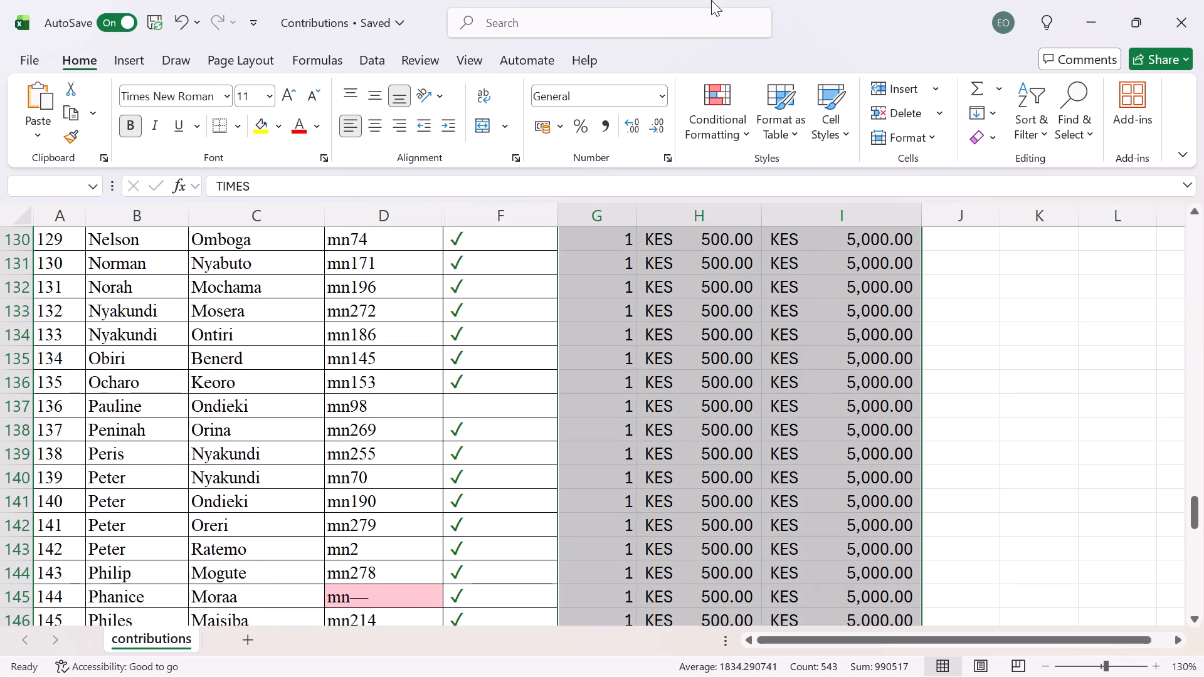
left_click(792, 134)
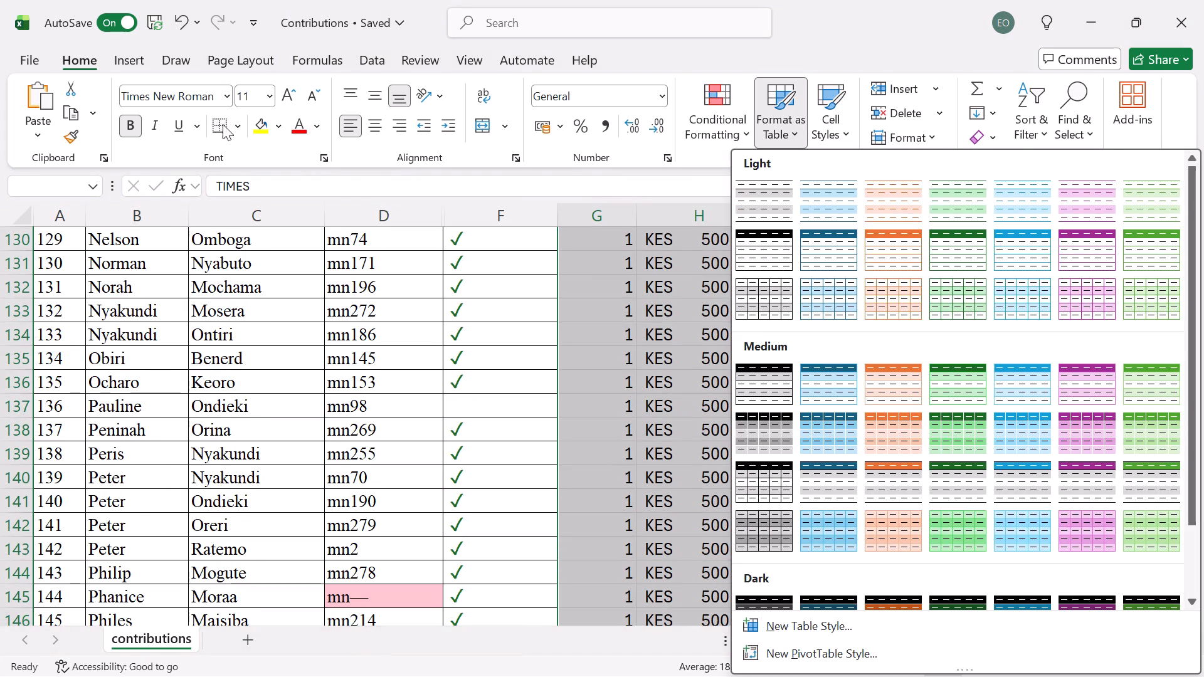
left_click(240, 126)
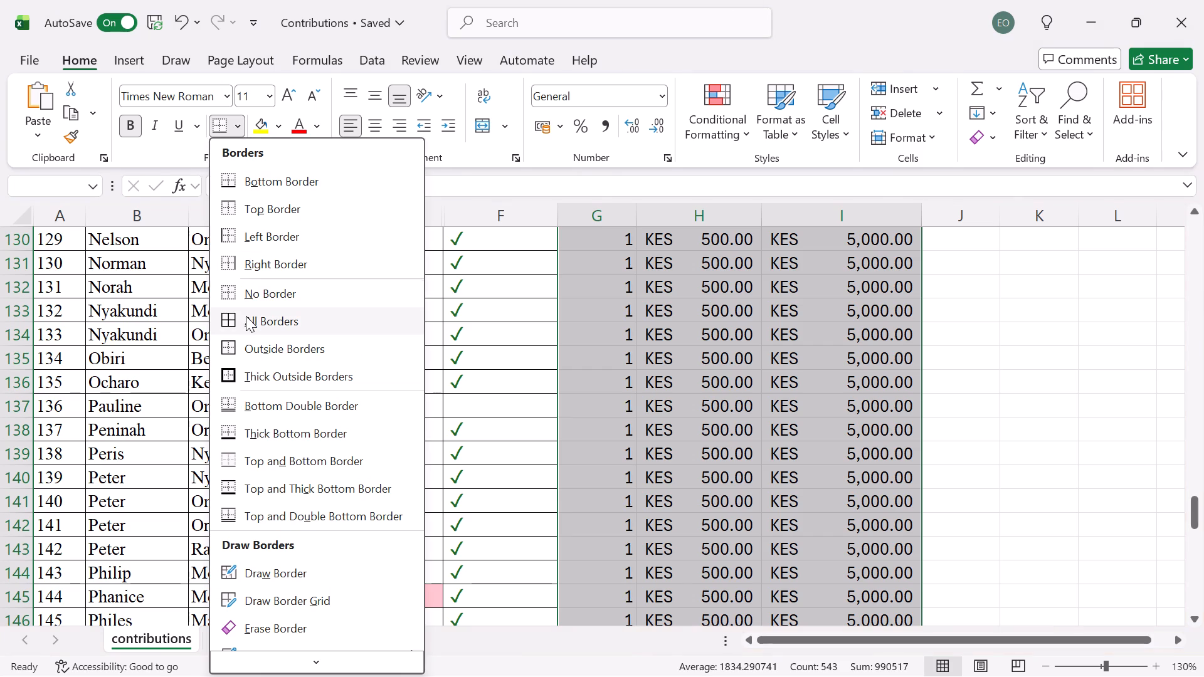
left_click(246, 316)
scroll(1132, 438, "up", 3)
left_click(1116, 372)
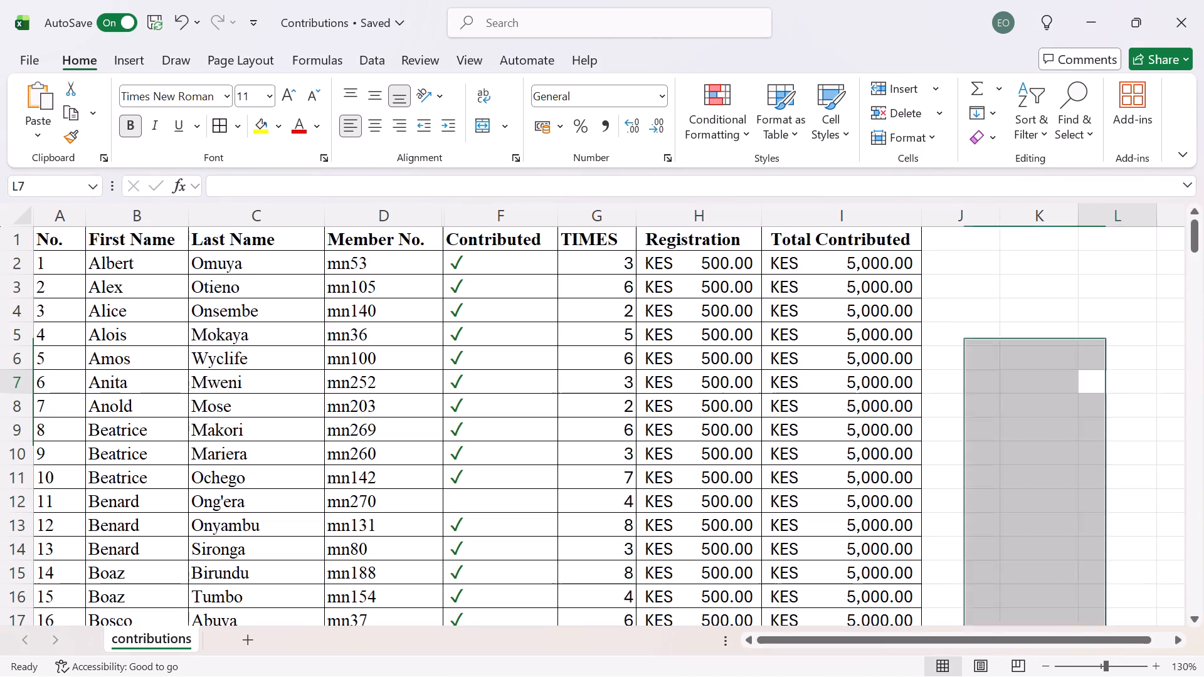
Review the borders on the member rows from the header down to the end of the list.
scroll(774, 320, "up", 8)
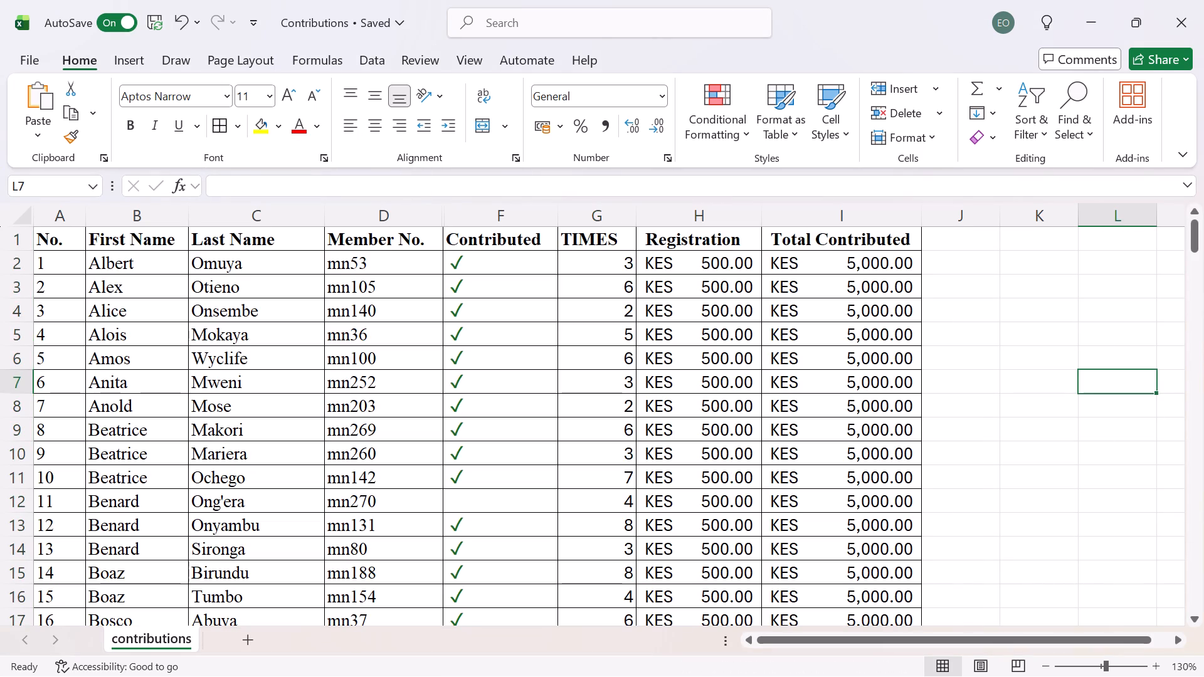
scroll(697, 336, "down", 4)
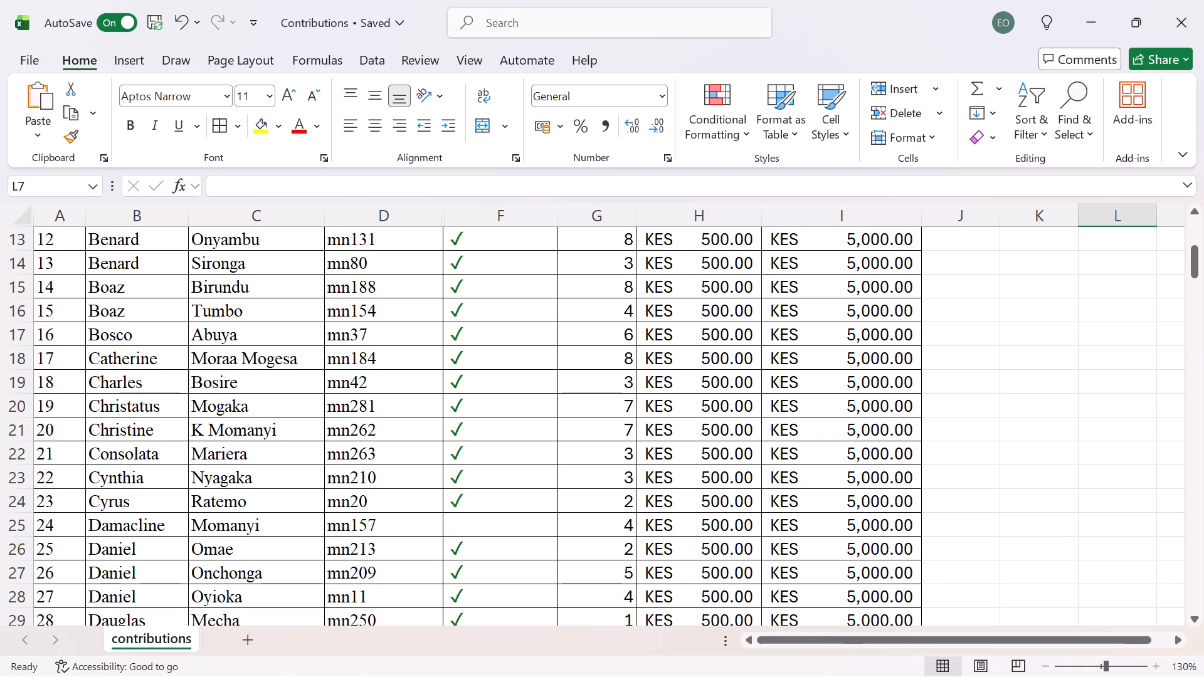
scroll(749, 517, "down", 16)
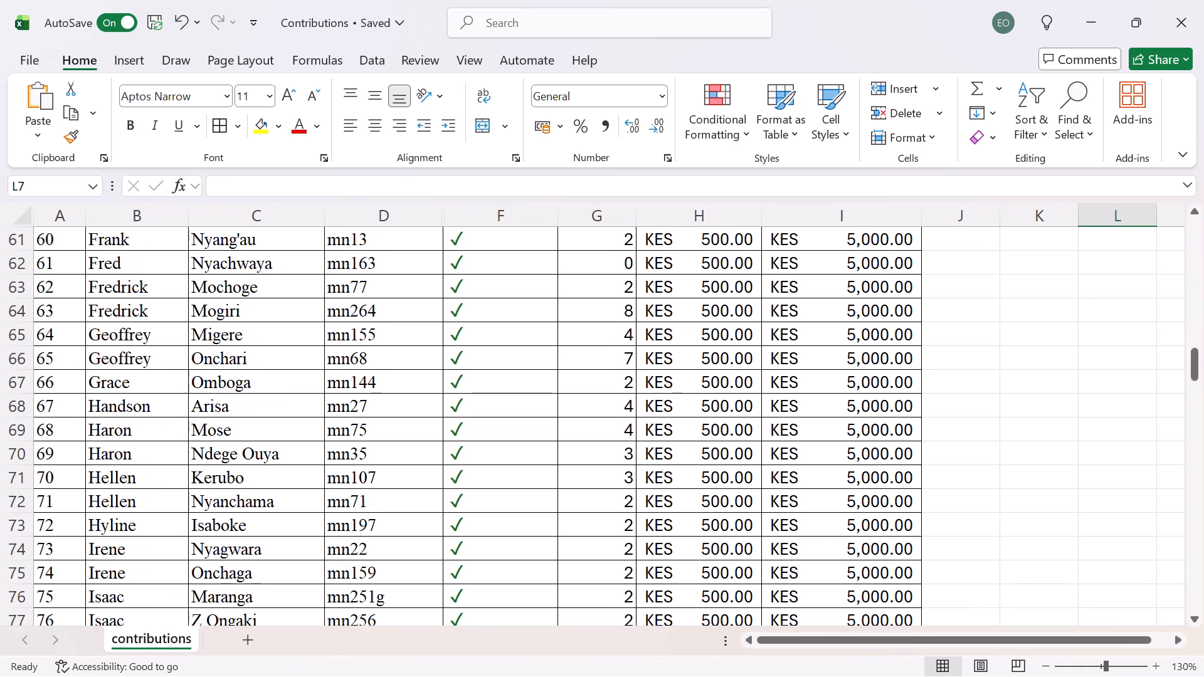
scroll(263, 406, "down", 16)
scroll(734, 464, "up", 3)
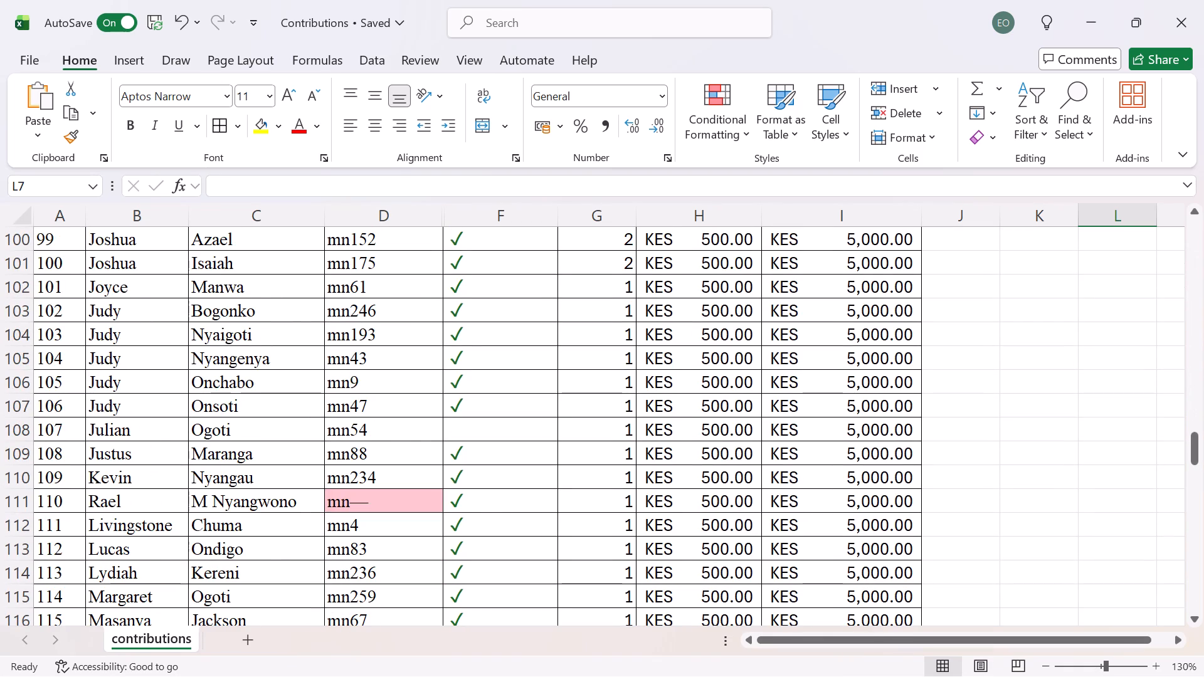
scroll(398, 476, "up", 6)
scroll(384, 458, "down", 13)
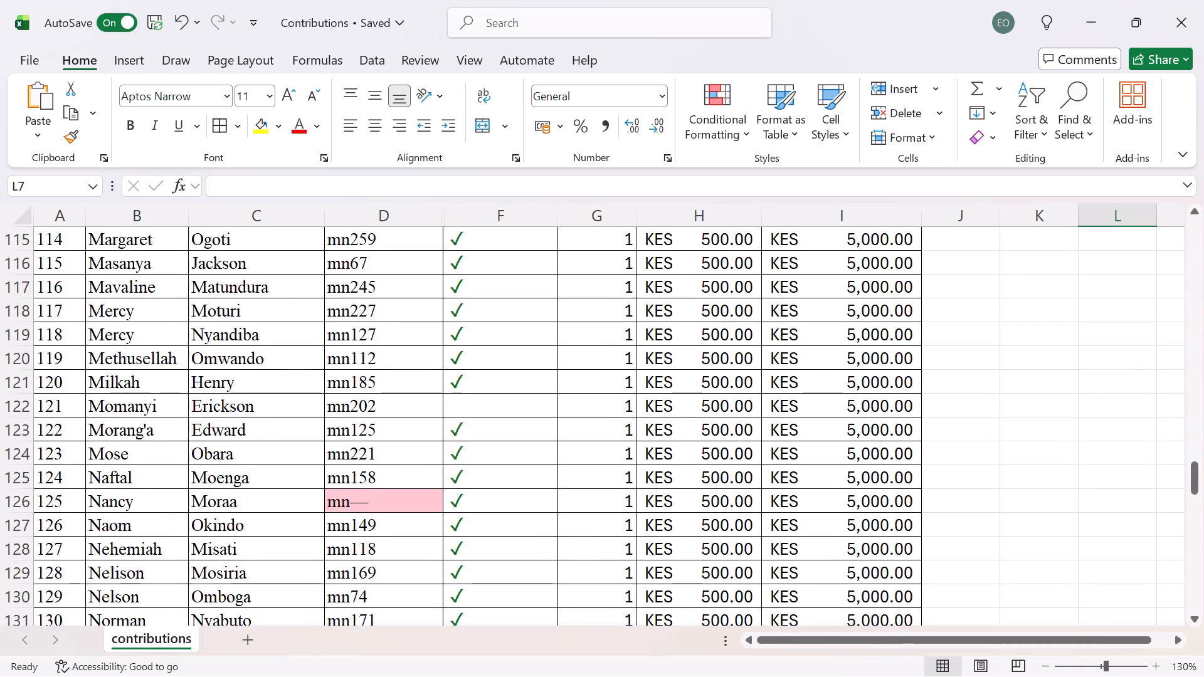
scroll(384, 438, "down", 20)
scroll(385, 439, "up", 2)
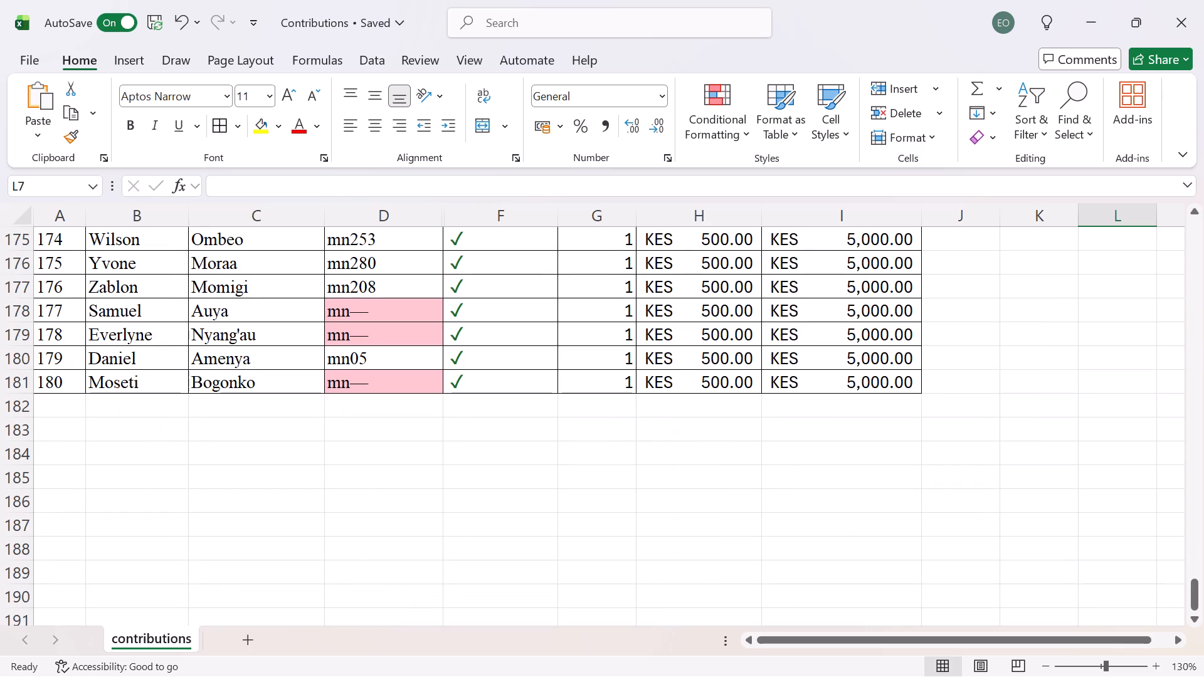
Merge cells A182 to F182 below the last member row using Merge Across.
left_click(48, 407)
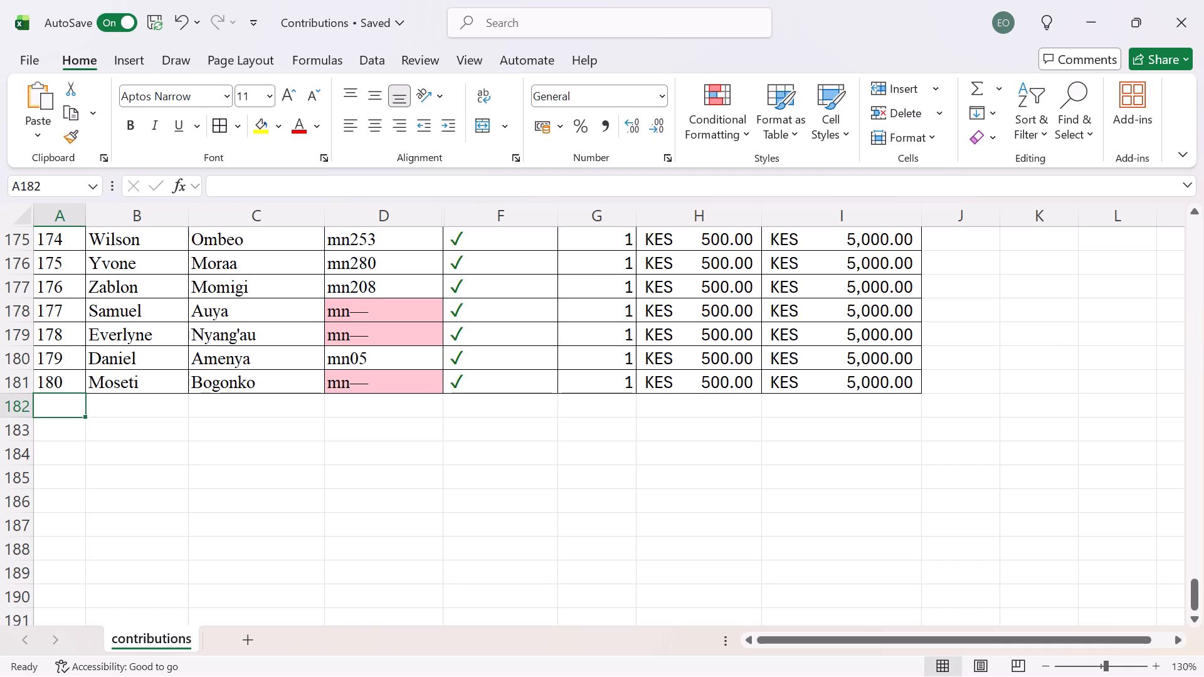
left_click(501, 407, "shift")
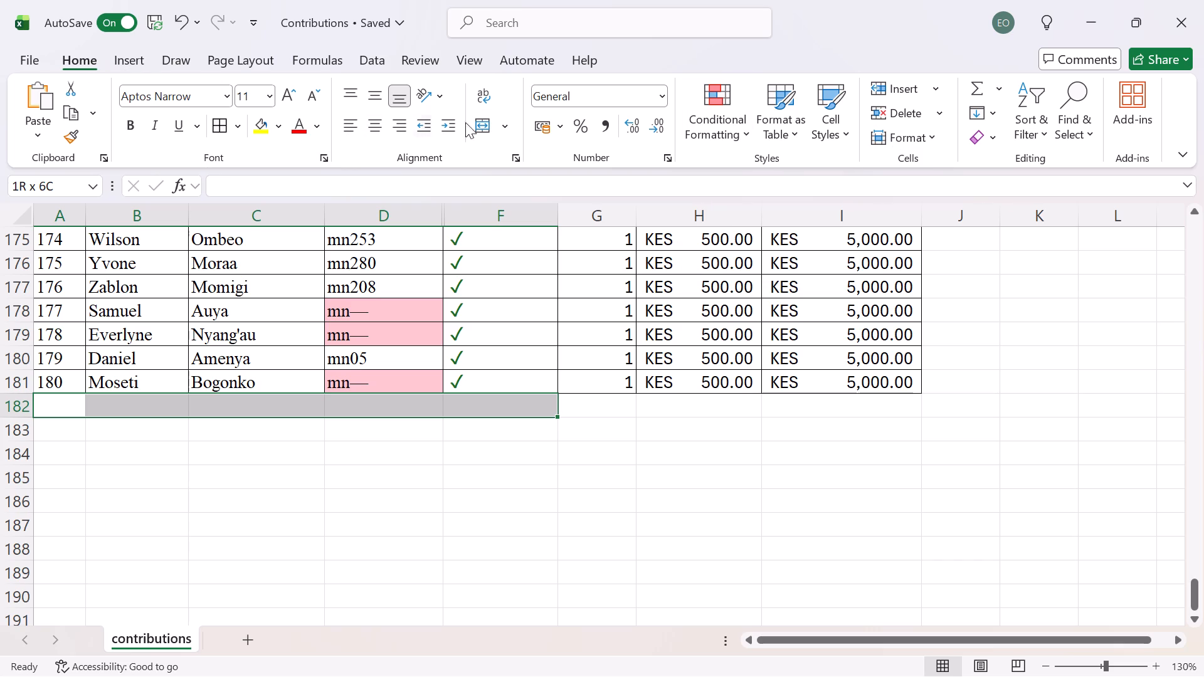
left_click(501, 127)
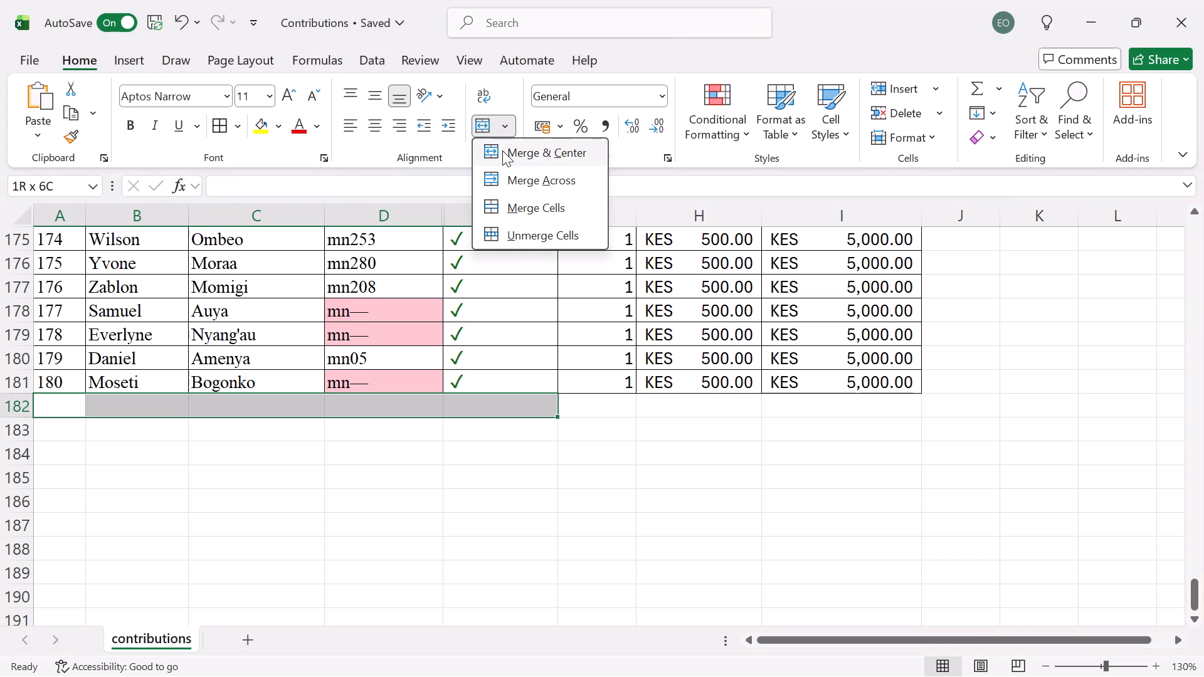
left_click(503, 174)
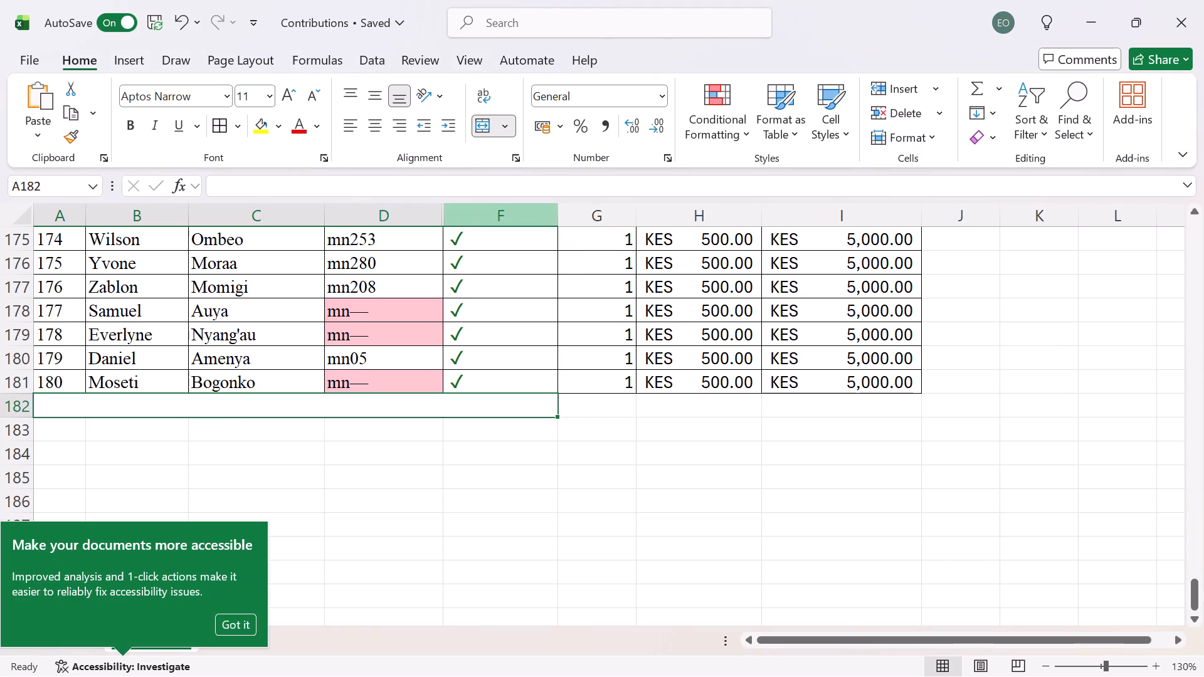
Enter the label Totals in the merged cell in row 182.
triple_click(209, 405)
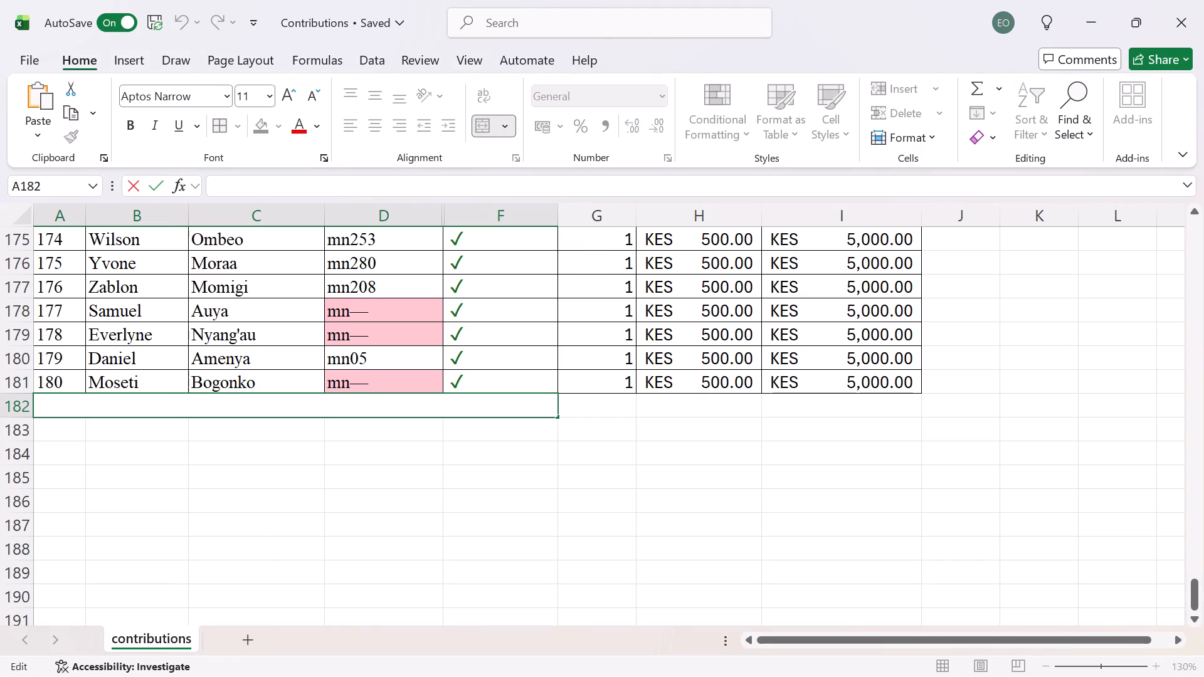
key("shift+t")
type("otals")
key("Return")
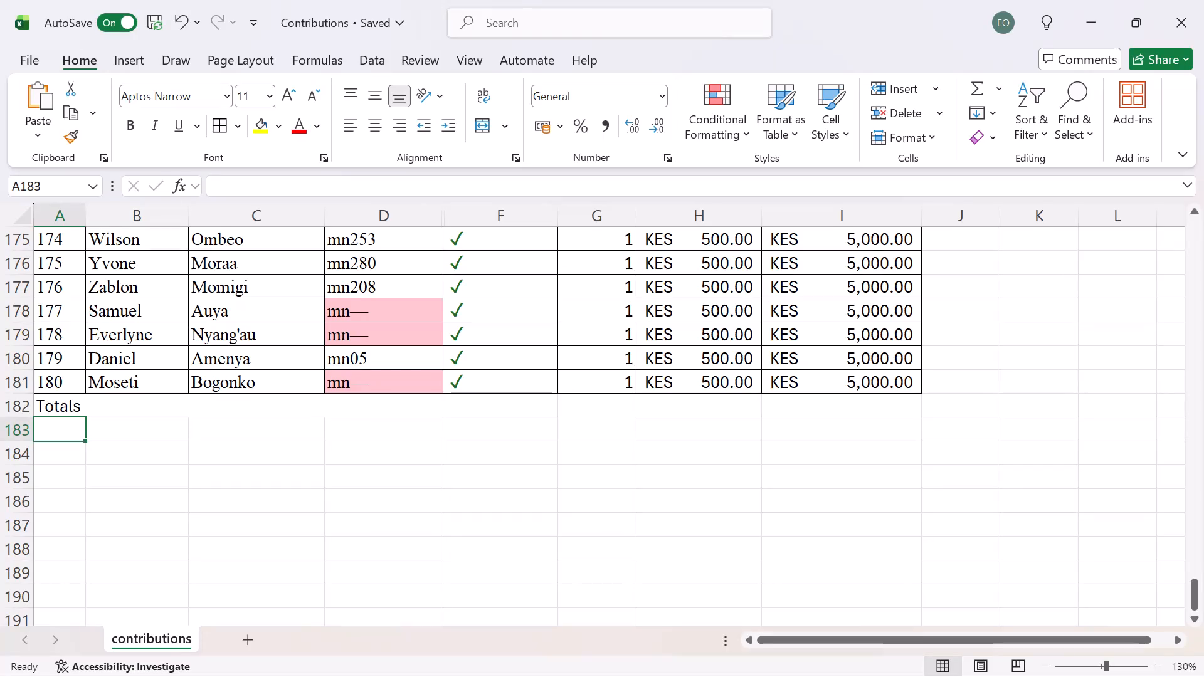
Set the font of the Totals label in row 182 to Times New Roman.
left_click(91, 413)
left_click_drag(86, 411, 55, 413)
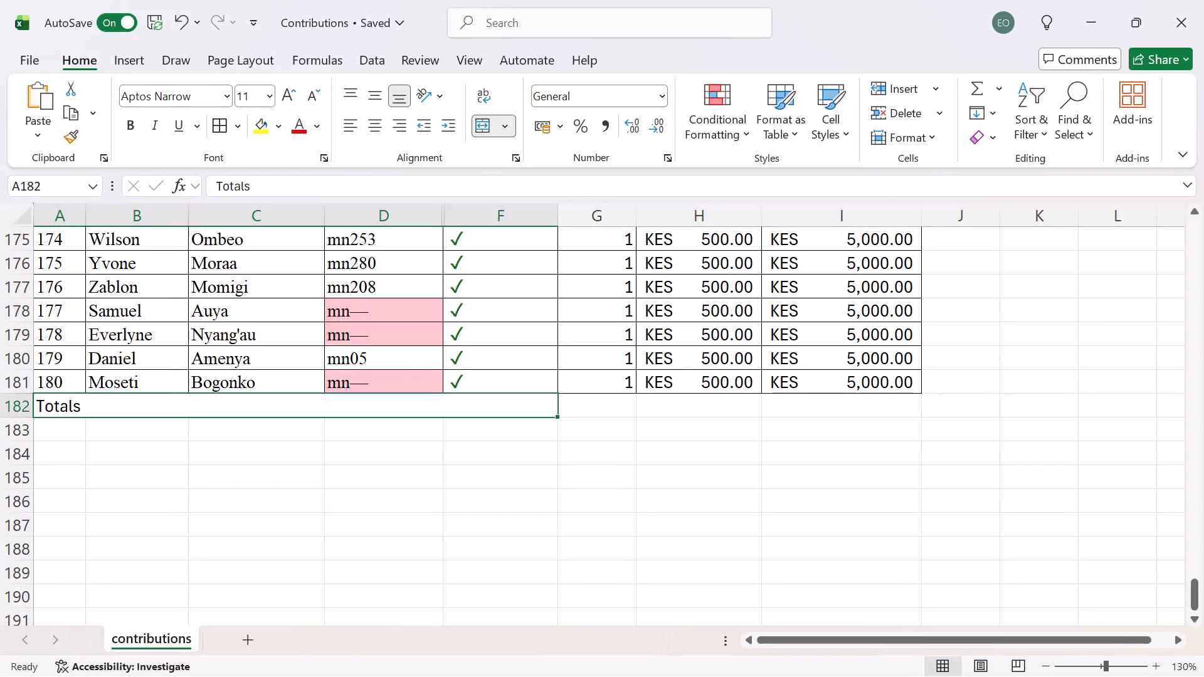
left_click_drag(55, 413, 16, 407)
left_click(174, 97)
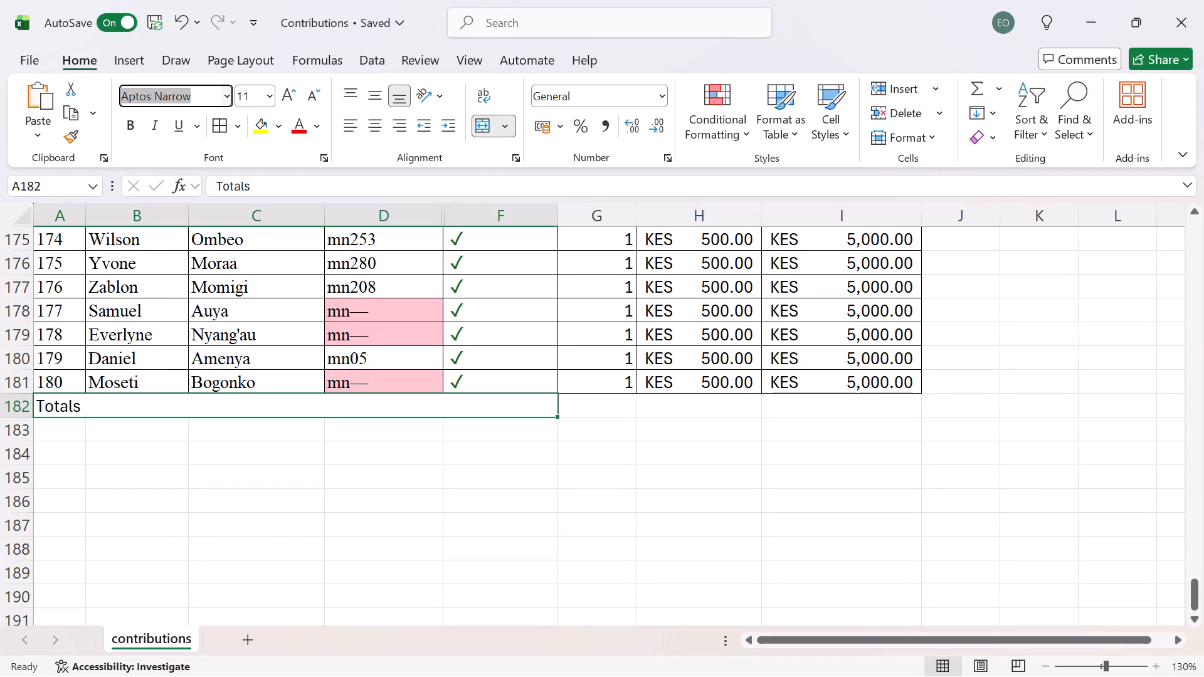
type("time")
key("Return")
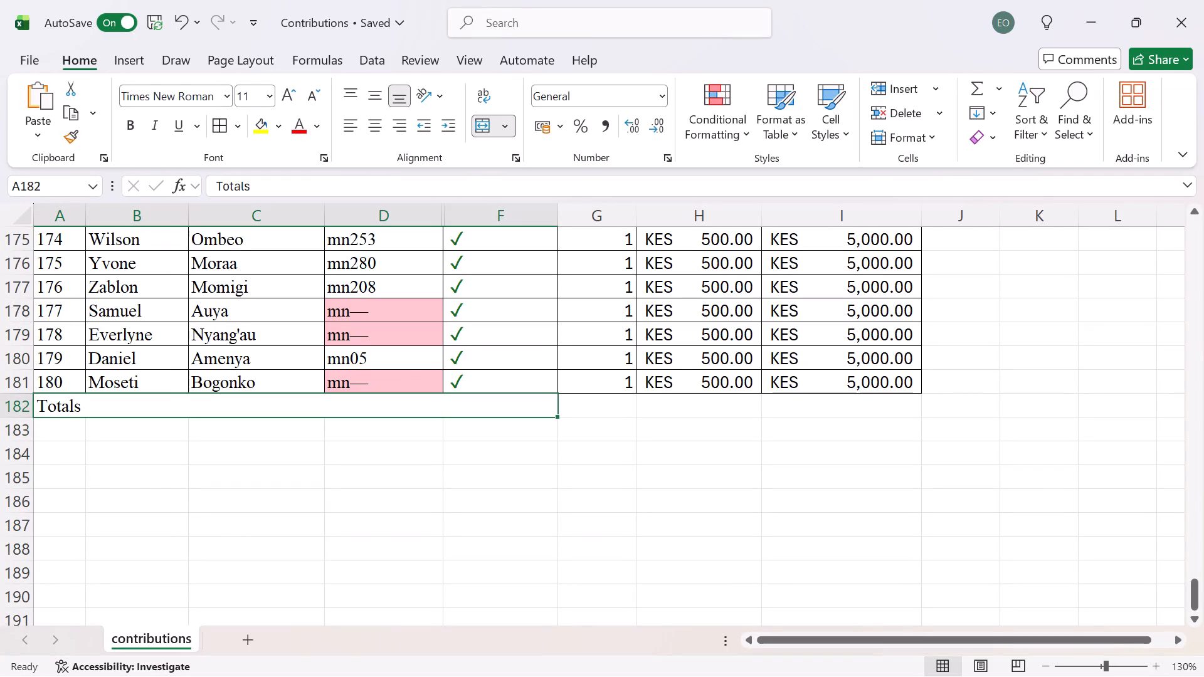
Middle-align the Totals label vertically in the merged cell in row 182.
left_click(105, 404)
right_click(105, 404)
left_click(82, 405)
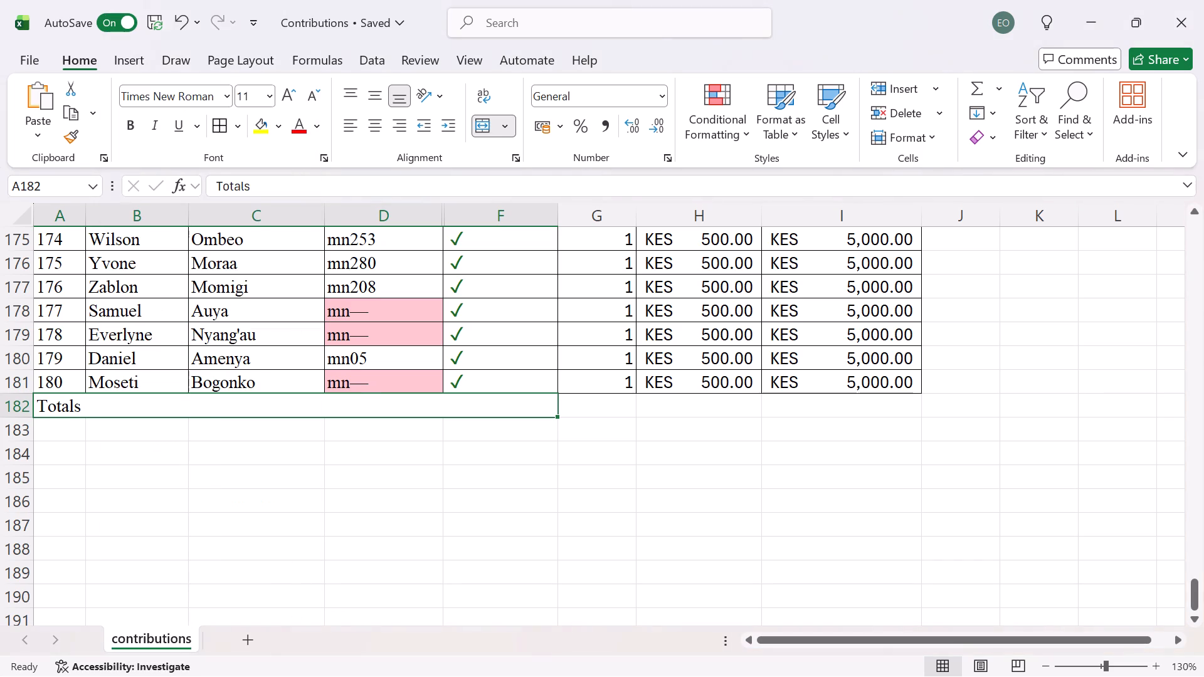
left_click(374, 98)
left_click(374, 84)
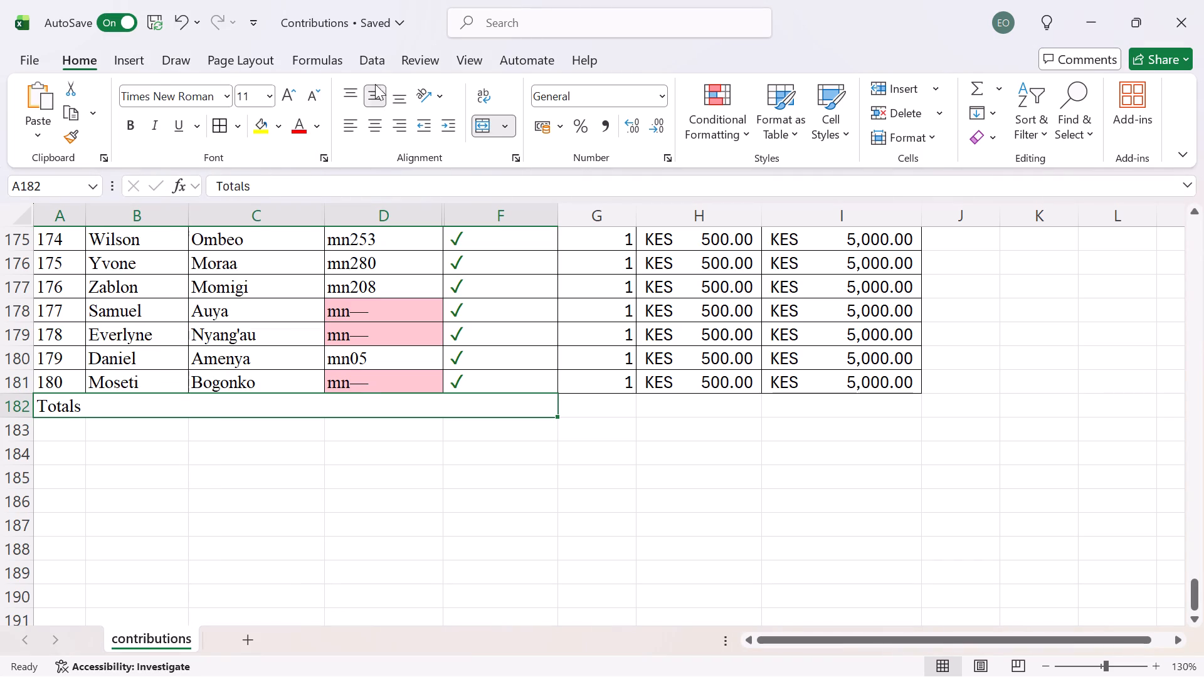
left_click(359, 95)
left_click(376, 95)
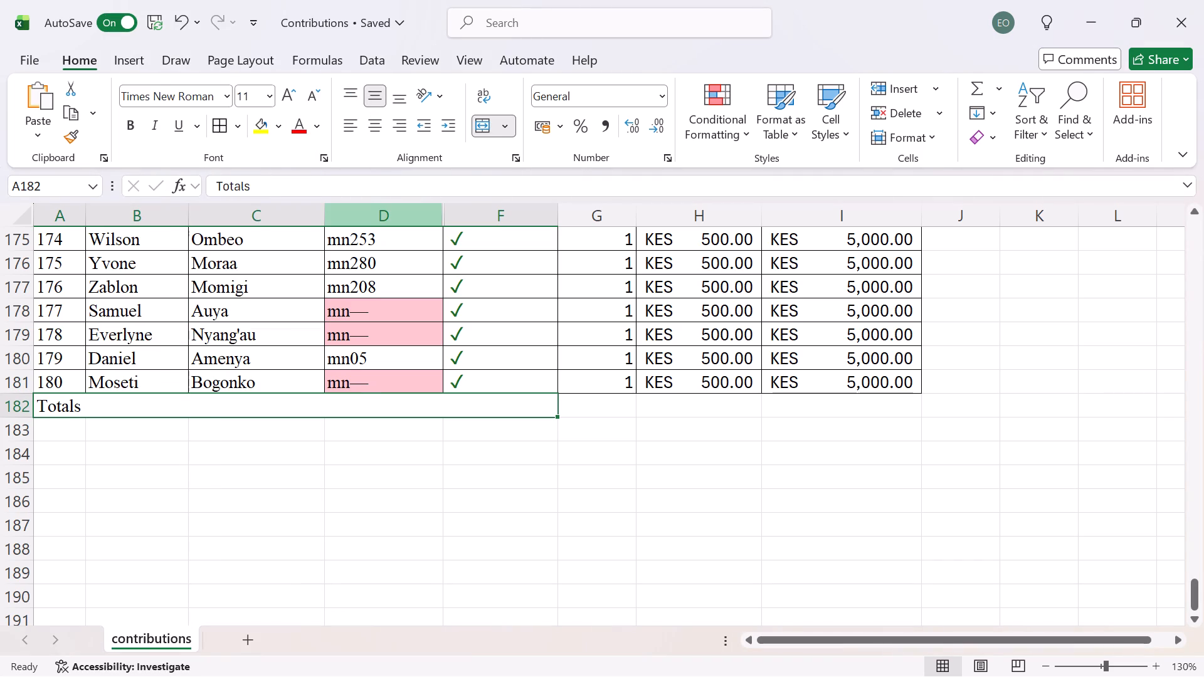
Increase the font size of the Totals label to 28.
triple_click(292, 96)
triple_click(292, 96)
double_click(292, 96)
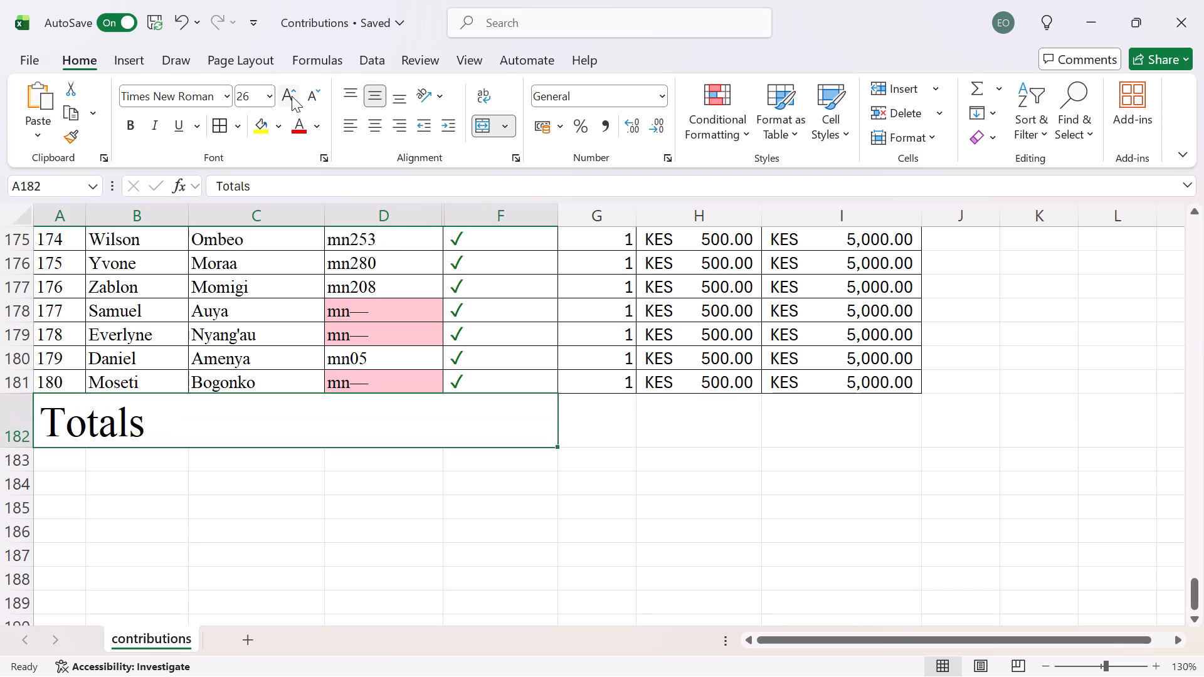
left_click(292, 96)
Insert 12 leading spaces before the Totals label to shift it towards the middle of the merged cell.
left_click(50, 424)
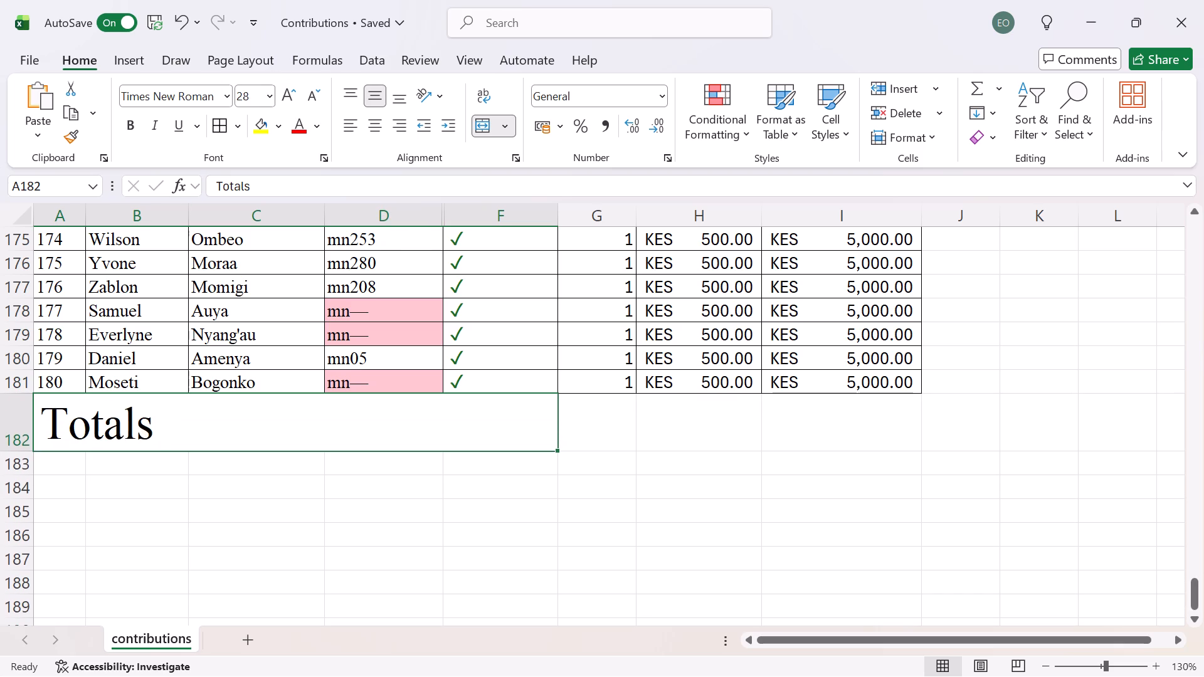
left_click(50, 422)
triple_click(50, 417)
key("space")
key("space")
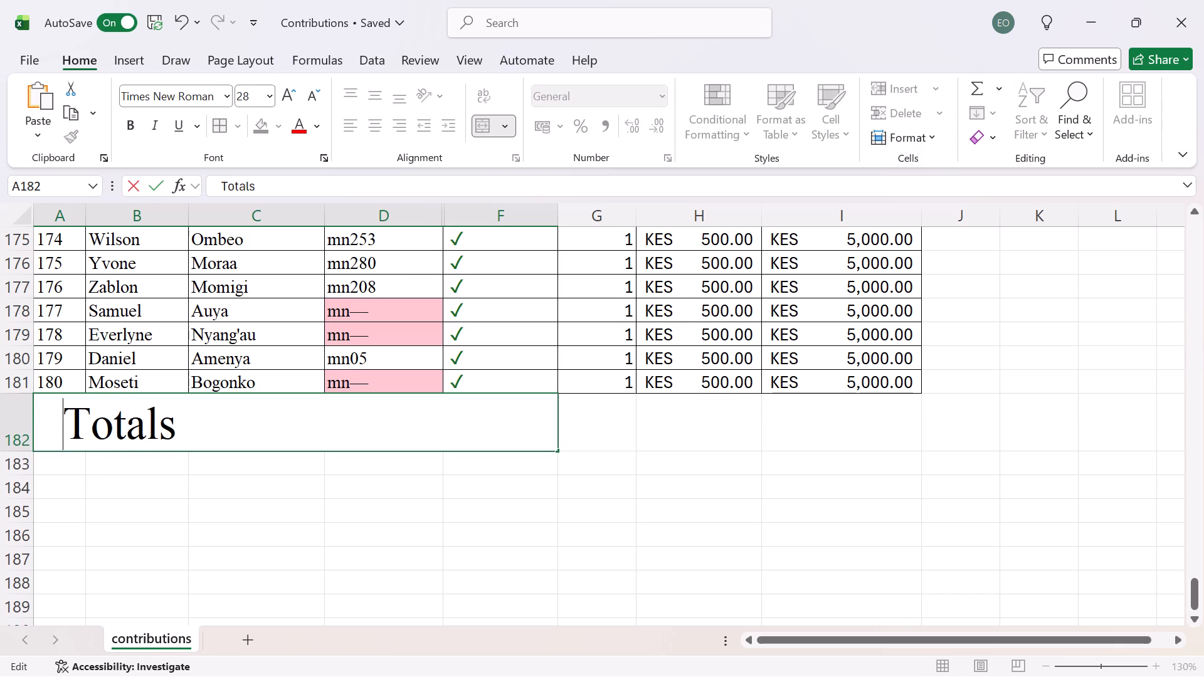
key("space")
key("space")
key("space")
key("space")
key("space")
key("space")
key("space")
key("space")
key("space")
key("space")
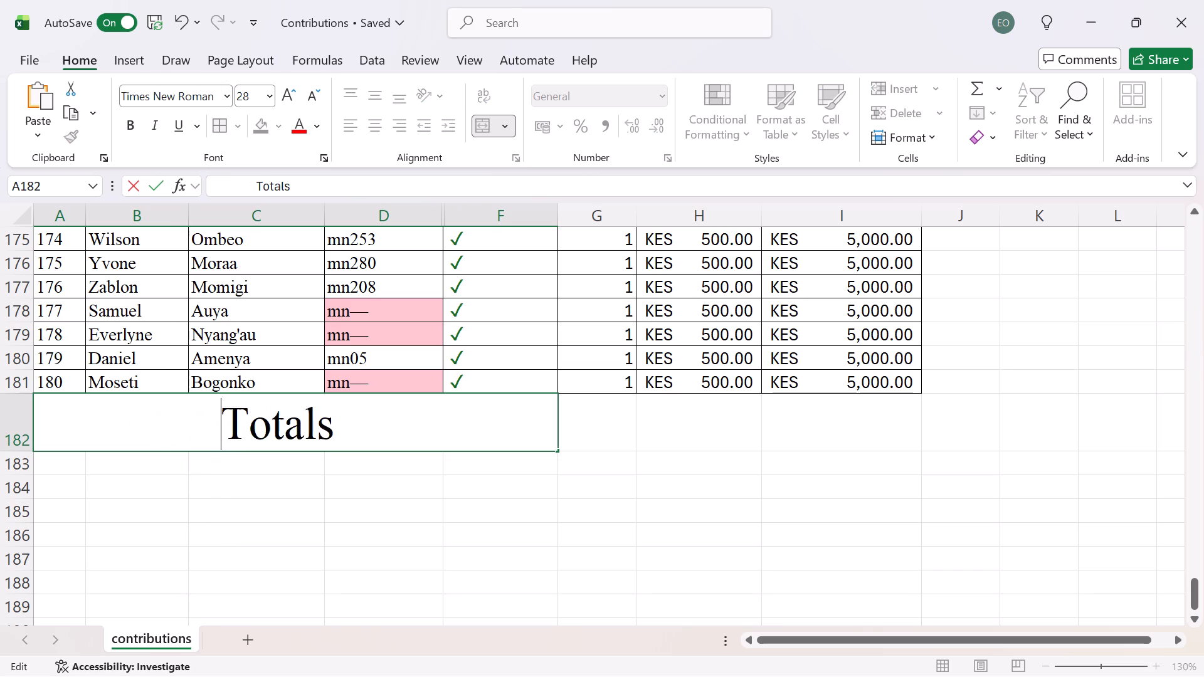
Reduce the font size of the Totals label in row 182 to 18.
triple_click(312, 97)
triple_click(312, 97)
triple_click(312, 97)
double_click(312, 97)
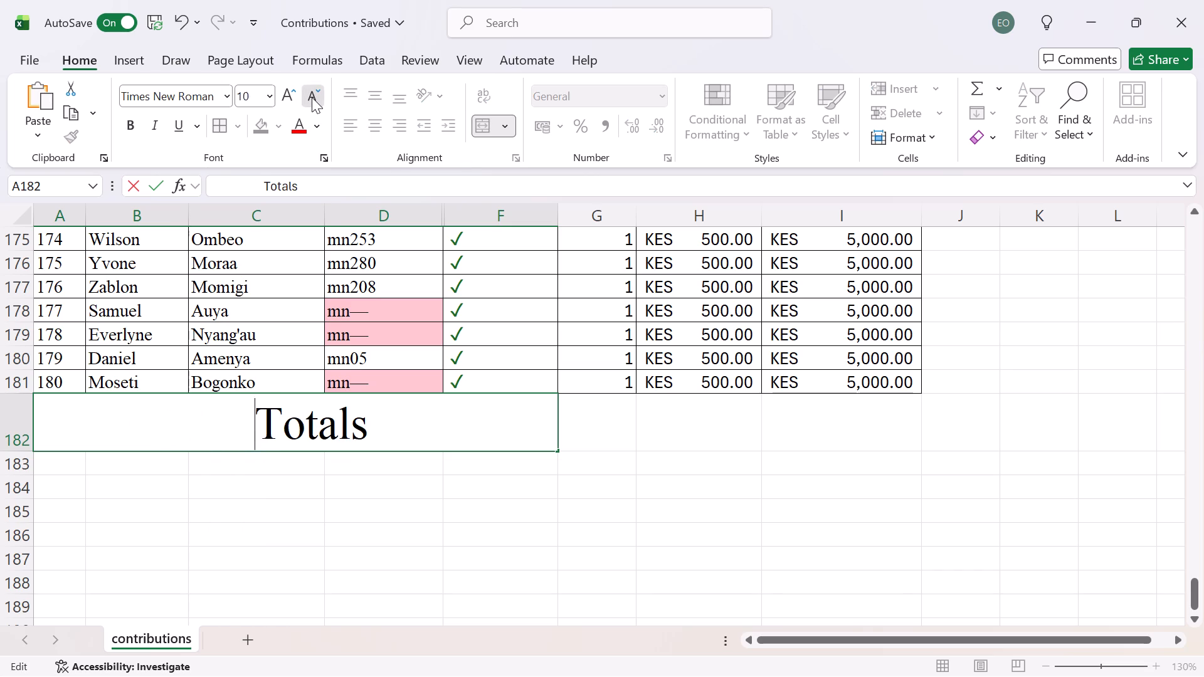
left_click(288, 90)
key("Return")
left_click(224, 436)
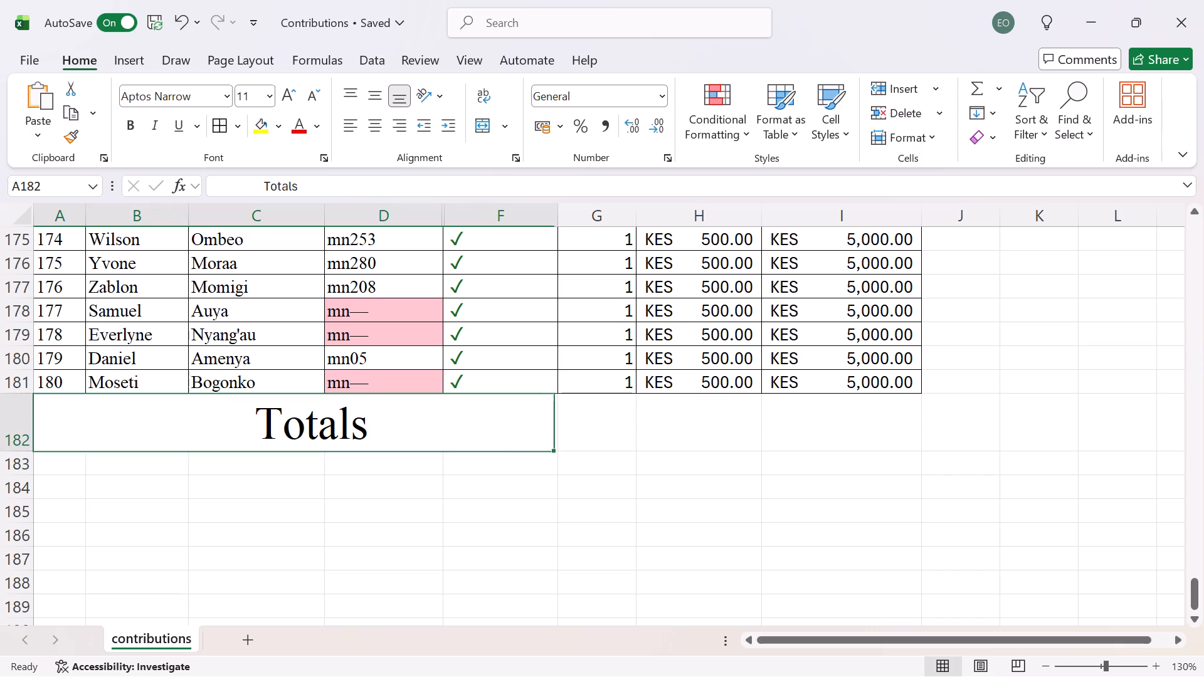
left_click(304, 91)
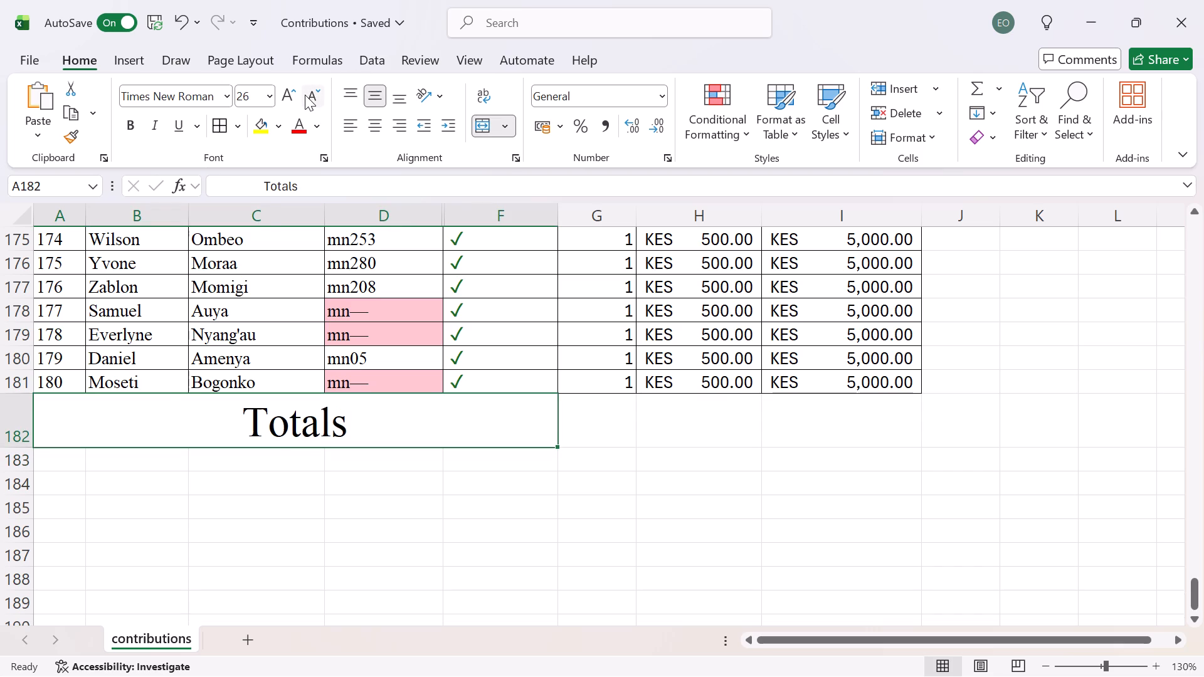
triple_click(305, 95)
left_click(307, 96)
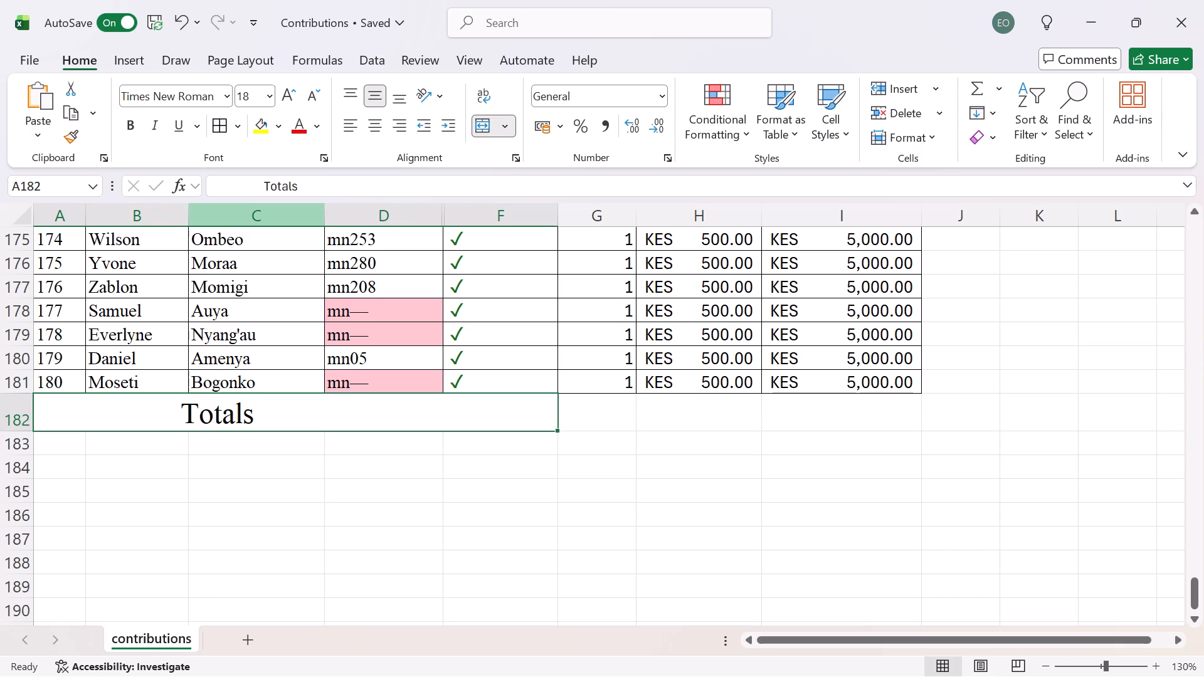
Add five more spaces ahead of the Totals label to bring it nearer the merged cell's centre.
triple_click(127, 422)
key("space")
key("space")
key("space")
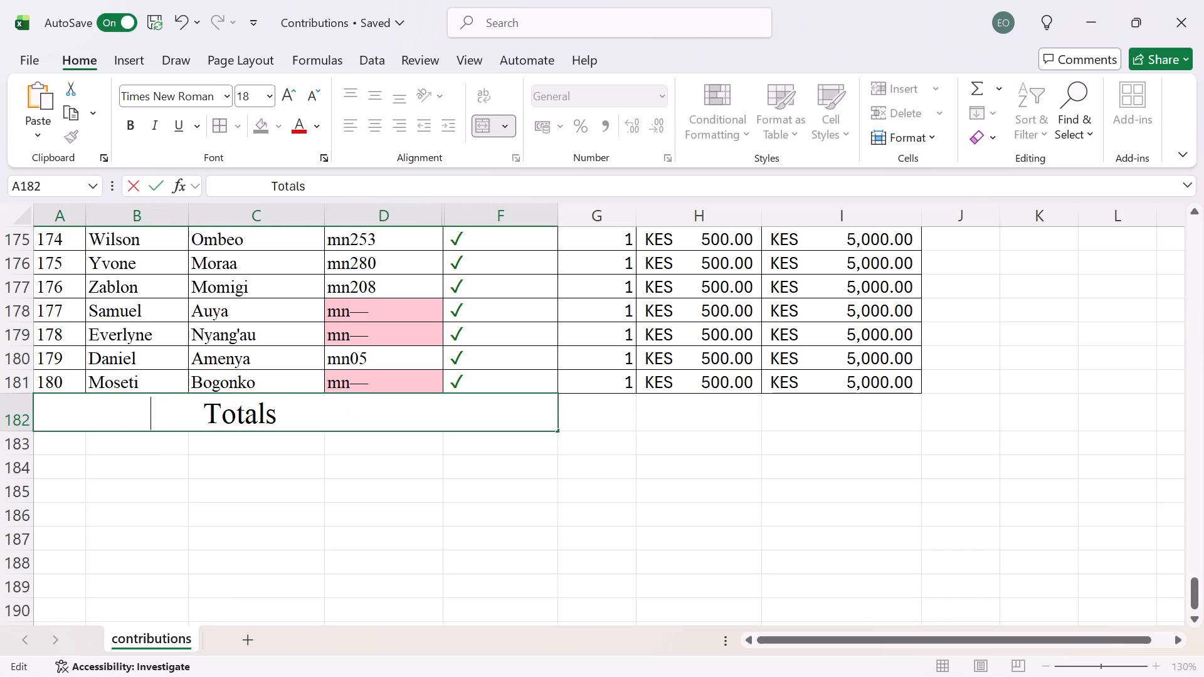
key("space")
key("space")
left_click(635, 414)
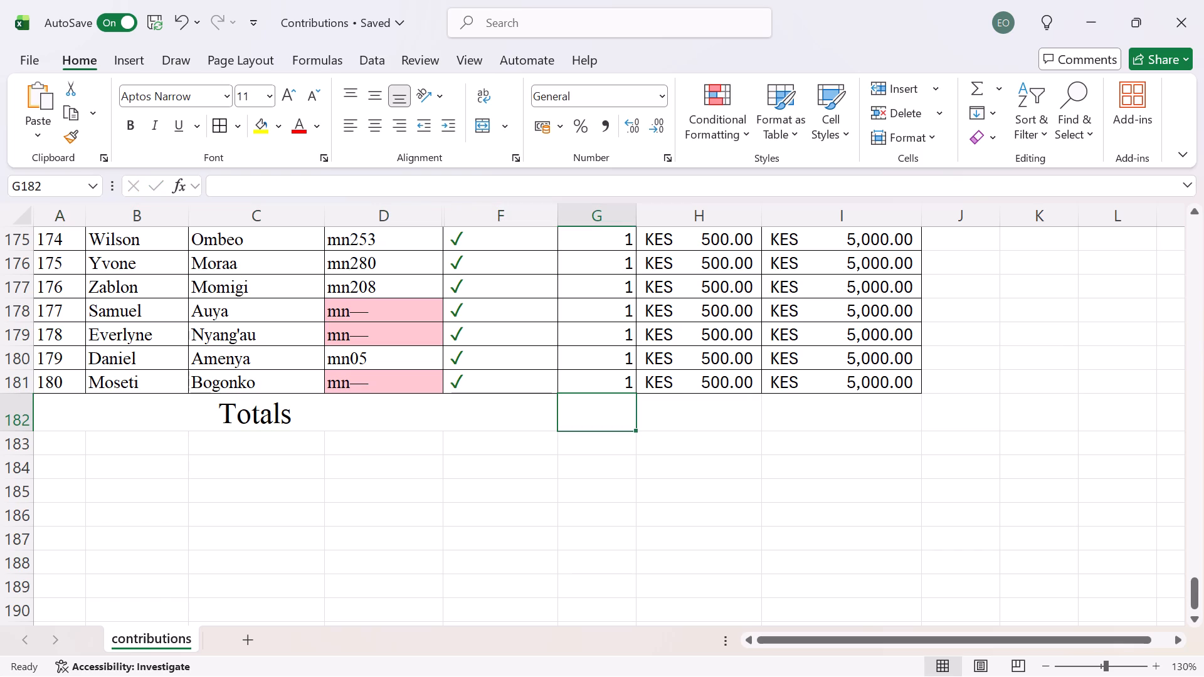
Enter a SUM formula in G182 that adds the column G values from G2 to G181.
double_click(609, 418)
left_click(608, 422)
left_click_drag(610, 421, 618, 417)
left_click(618, 417)
double_click(618, 417)
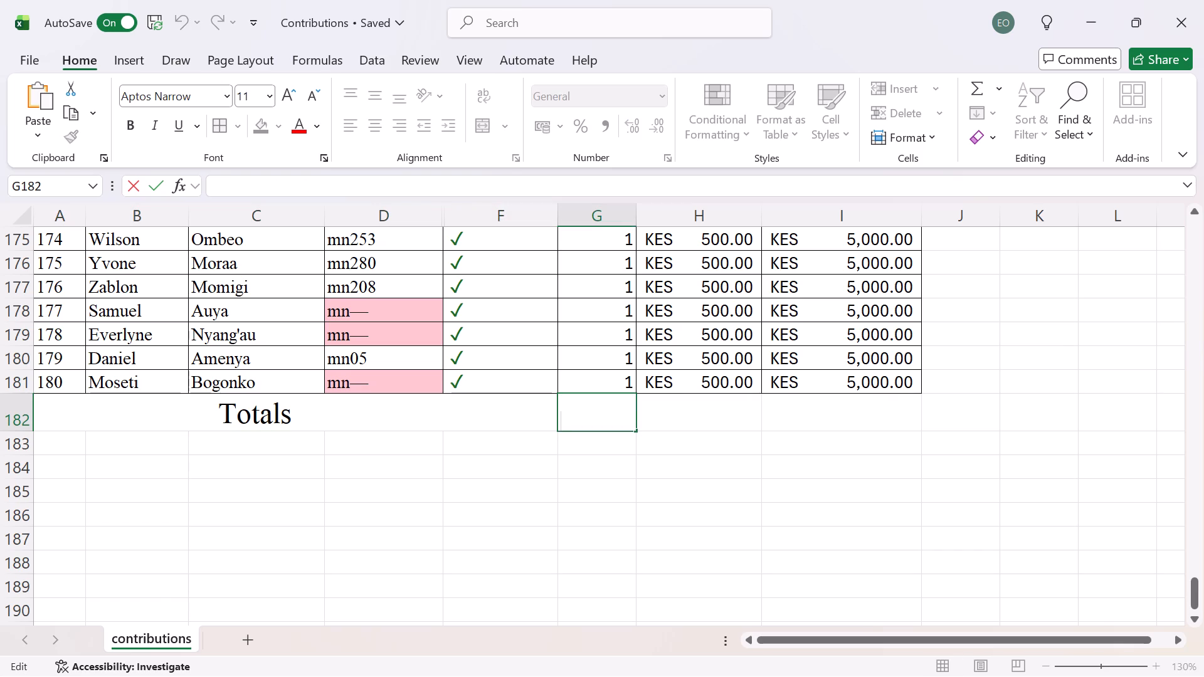
key("equal")
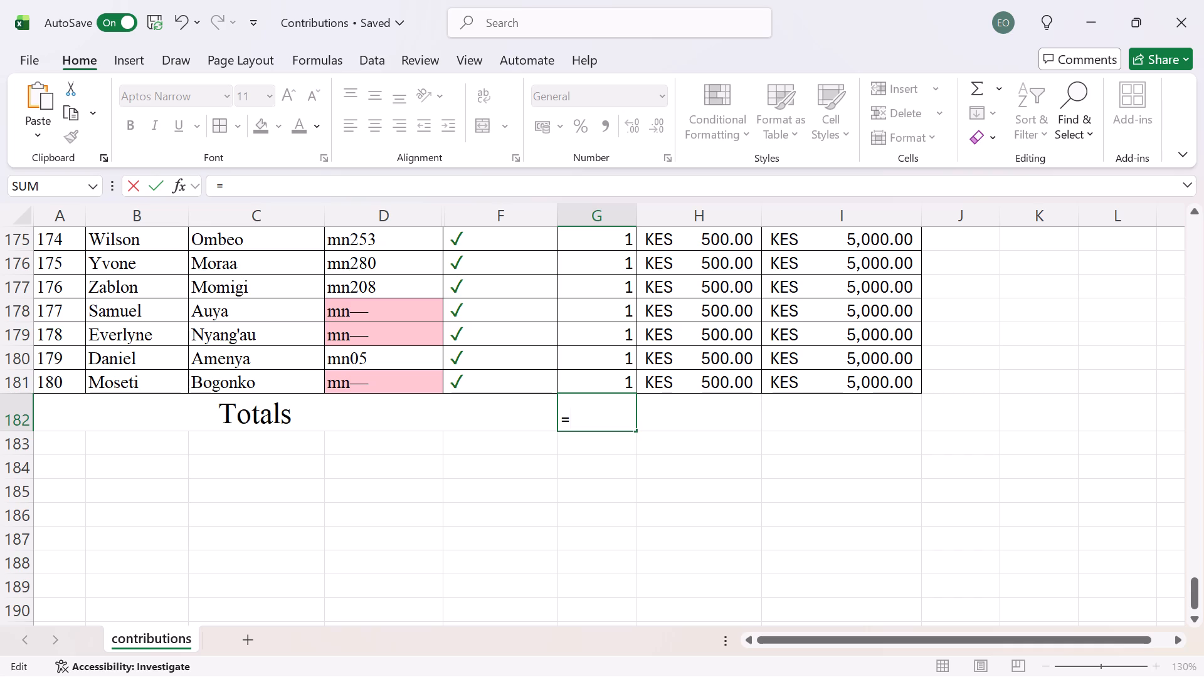
type("su")
type("me")
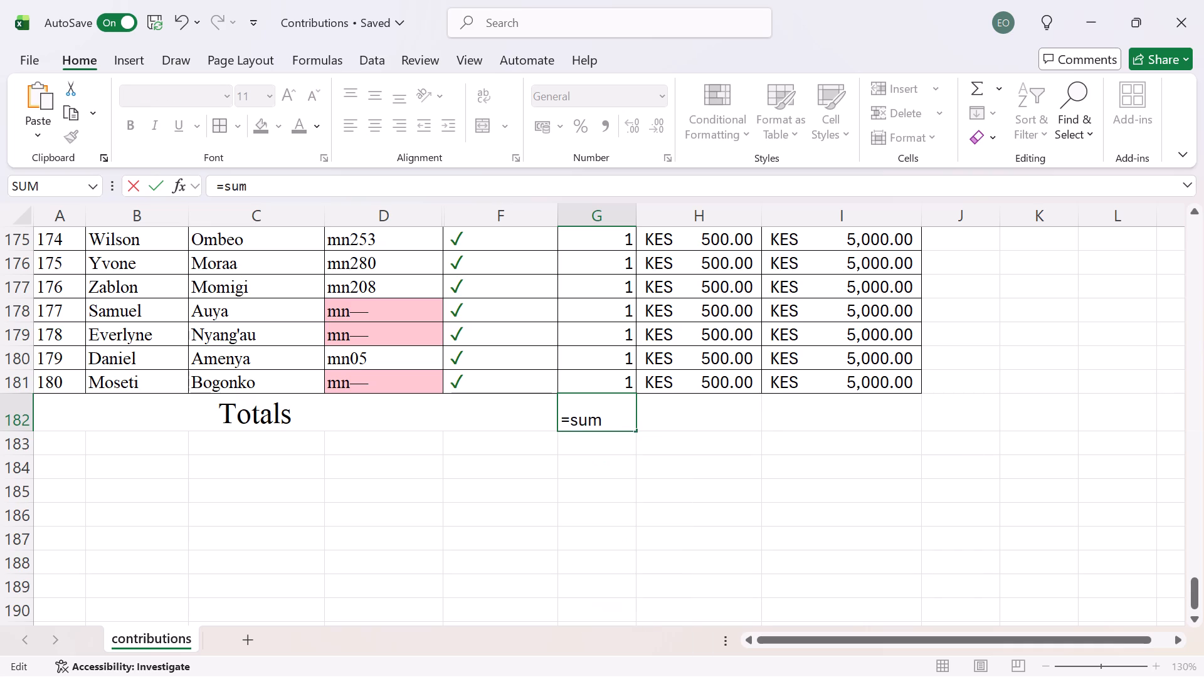
key("BackSpace")
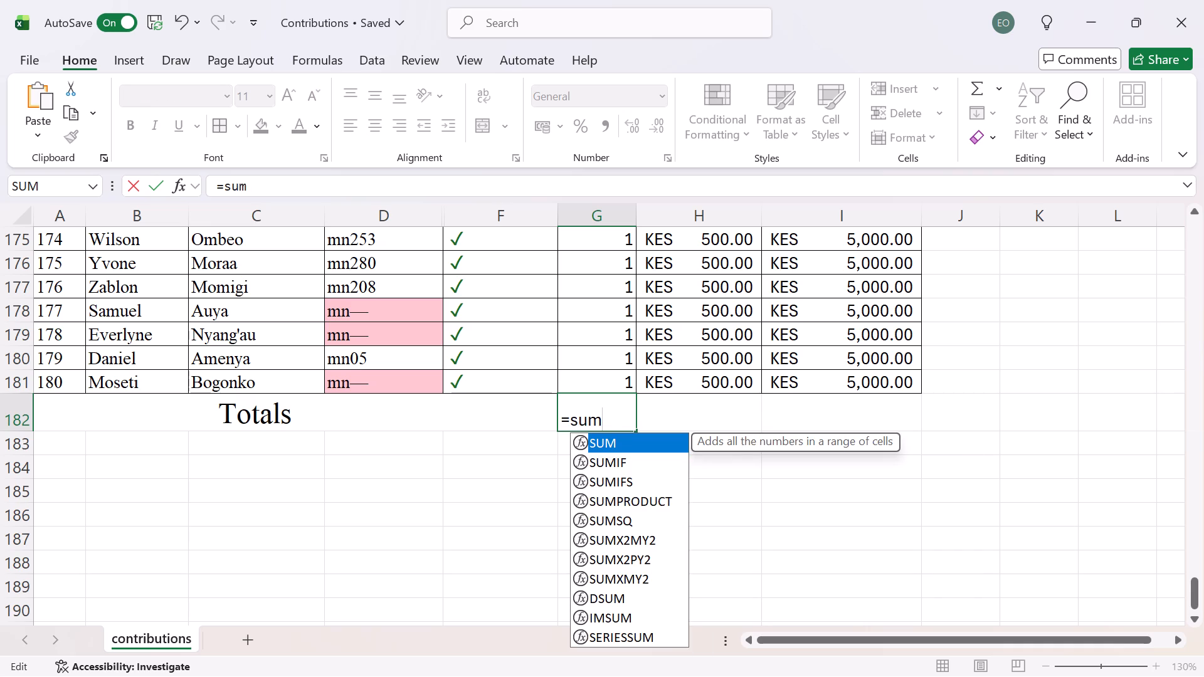
key("shift+parenleft")
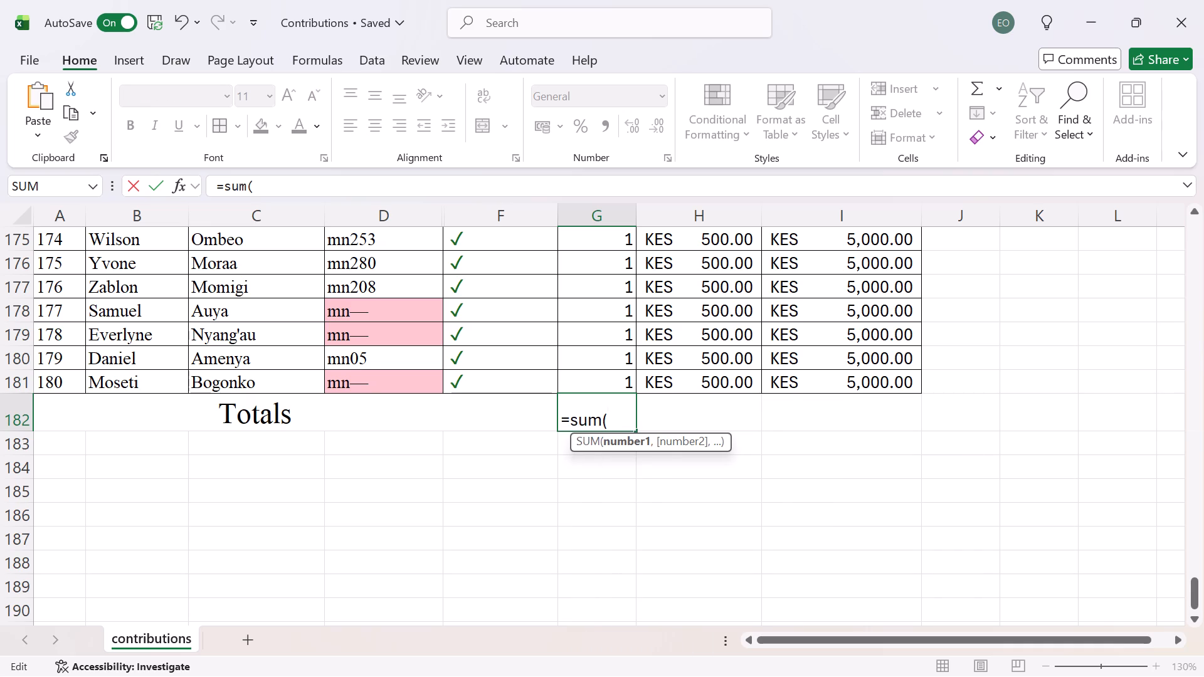
scroll(584, 350, "up", 2)
scroll(582, 348, "up", 20)
scroll(582, 348, "up", 3)
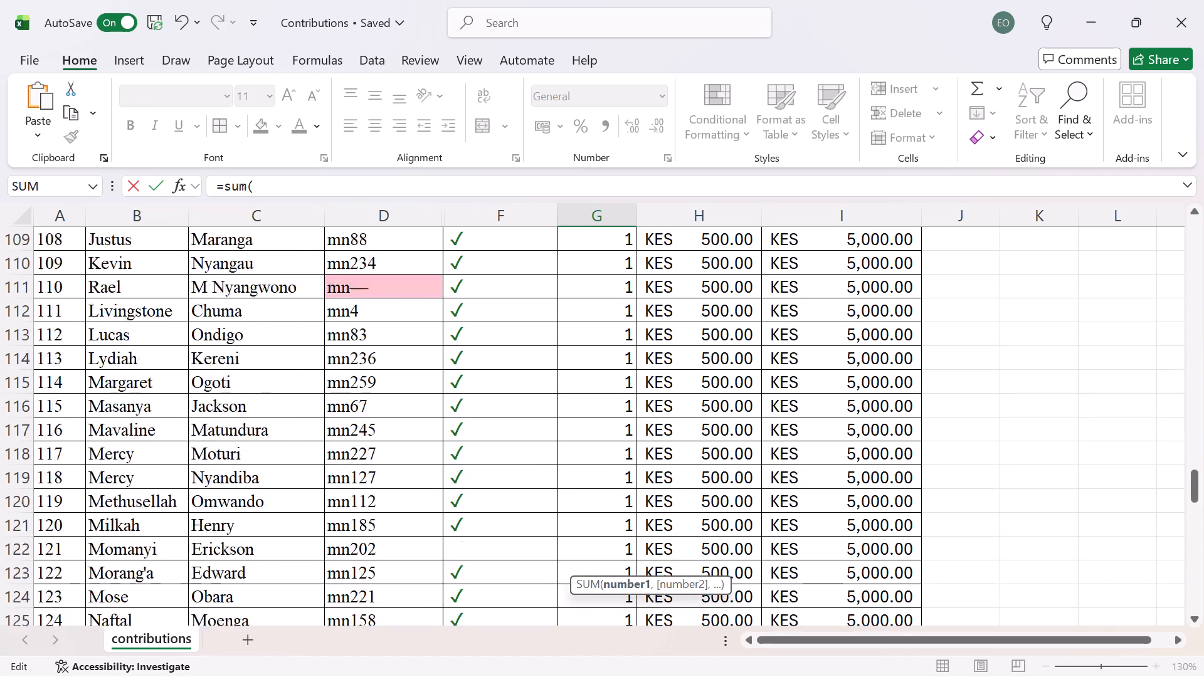
scroll(576, 312, "up", 20)
scroll(576, 312, "up", 12)
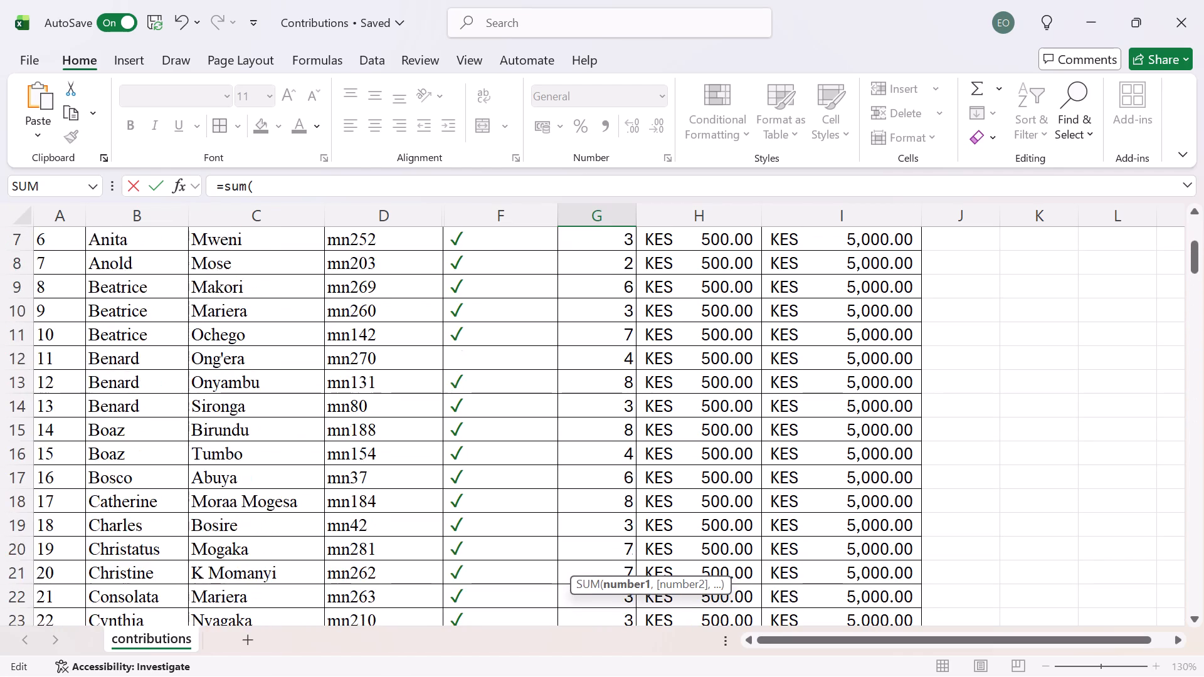
scroll(583, 310, "up", 5)
left_click(612, 269)
scroll(611, 270, "down", 6)
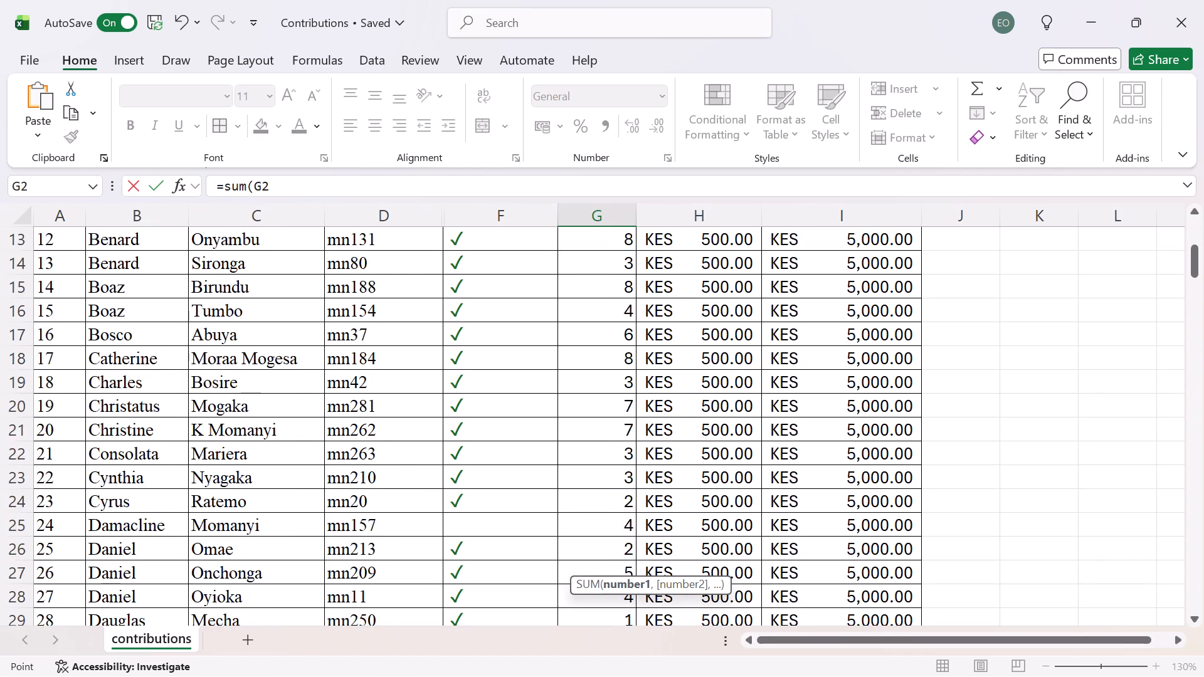
scroll(606, 275, "down", 20)
scroll(606, 275, "down", 13)
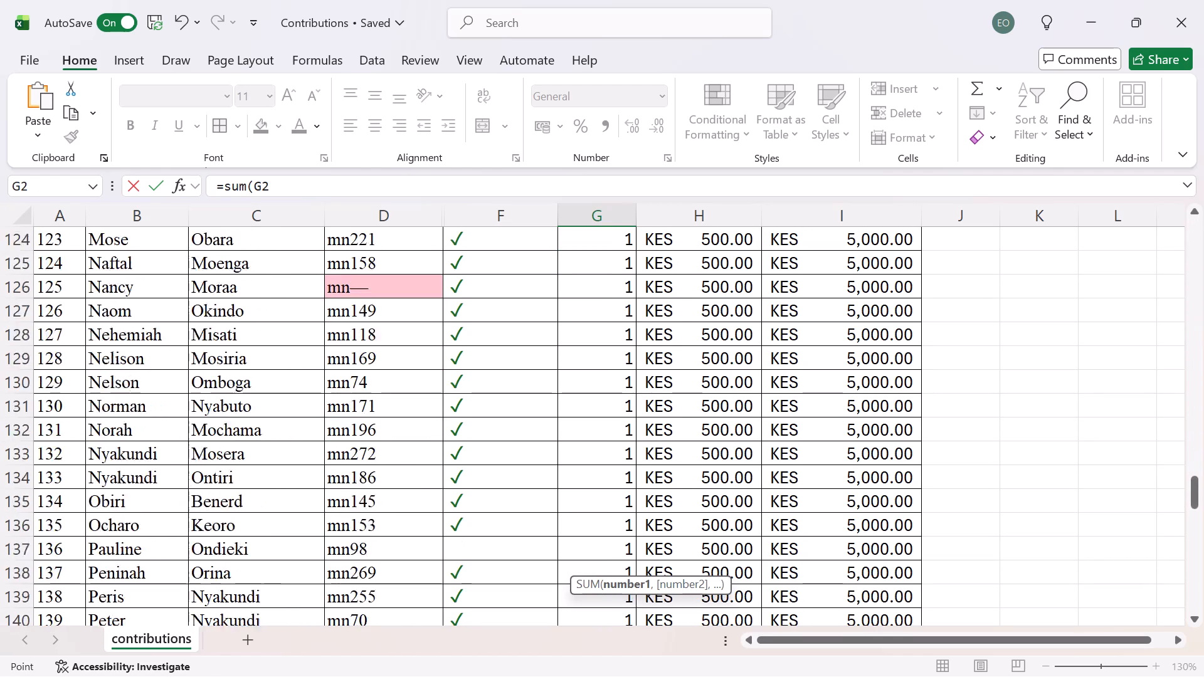
scroll(615, 299, "down", 20)
scroll(615, 299, "down", 1)
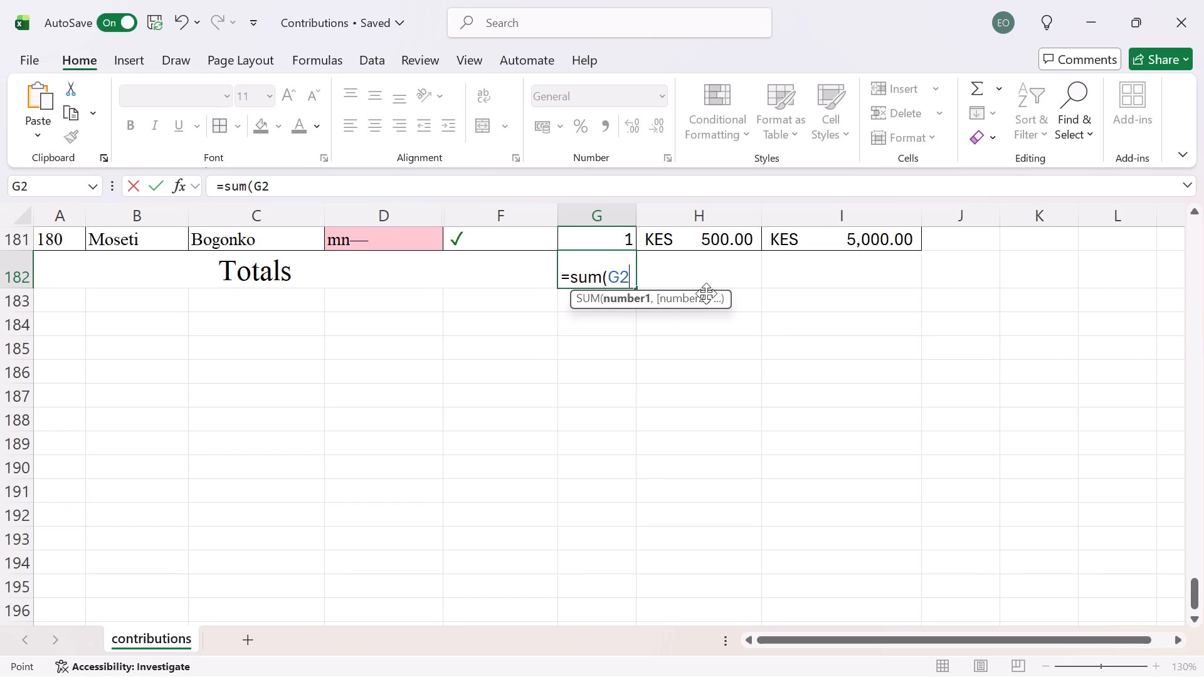
key("shift+colon")
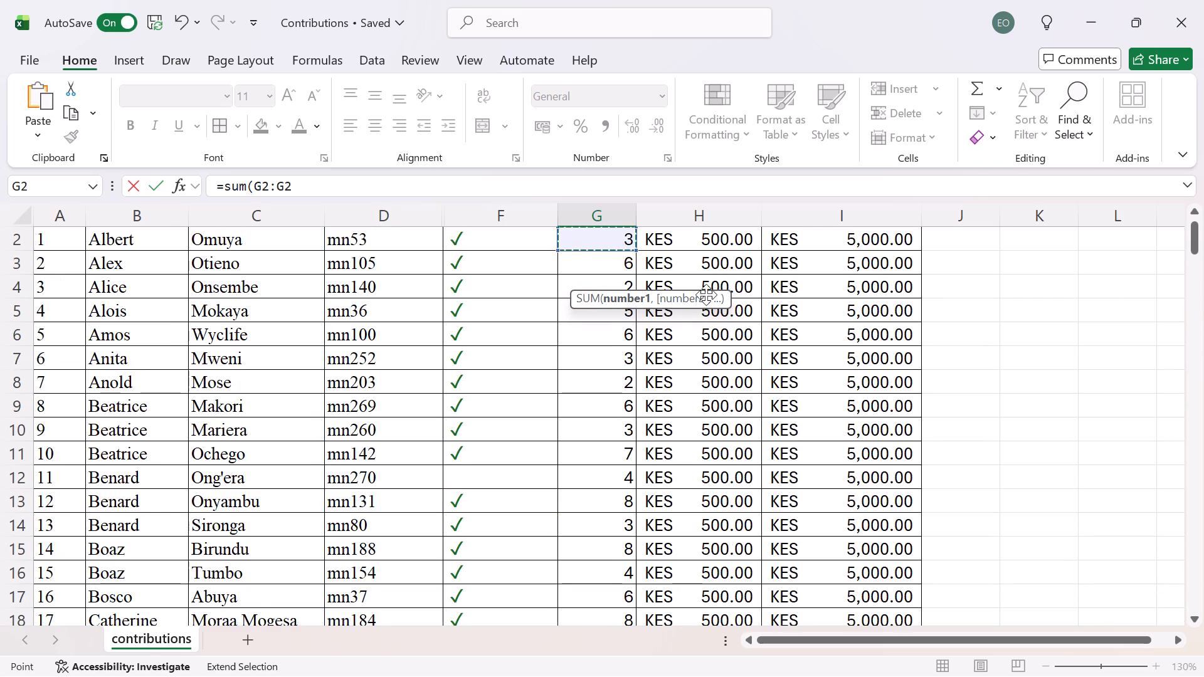
scroll(754, 313, "down", 20)
scroll(754, 313, "down", 13)
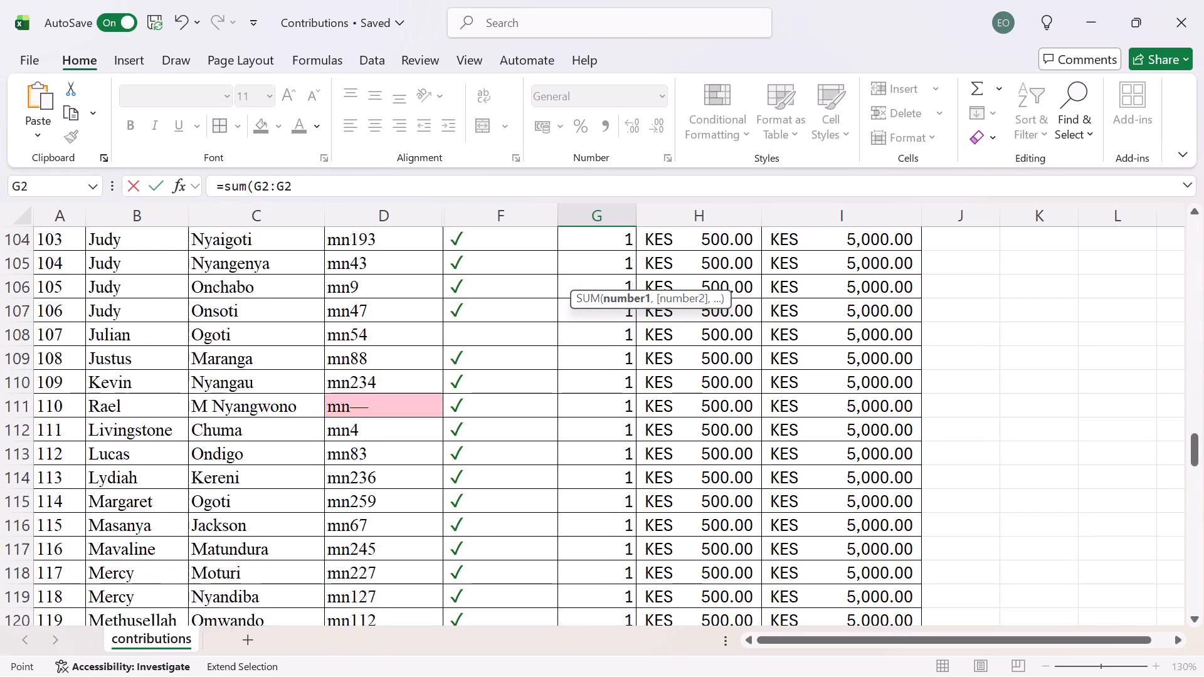
scroll(726, 325, "down", 20)
scroll(726, 325, "down", 5)
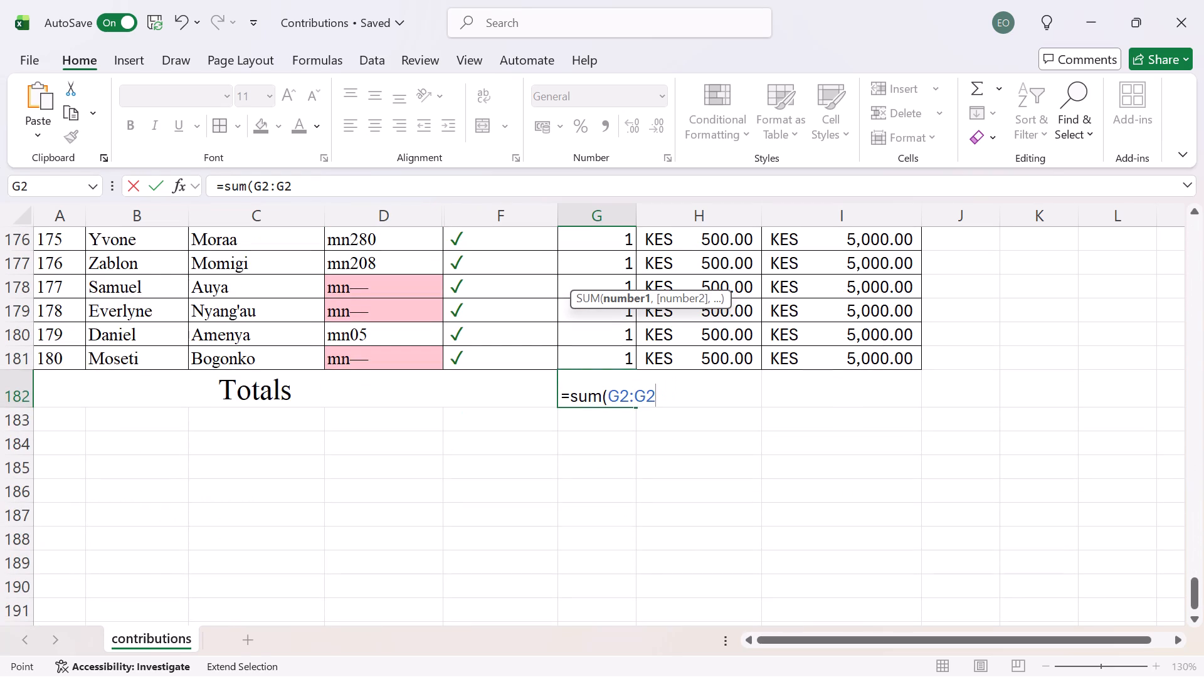
left_click(615, 355)
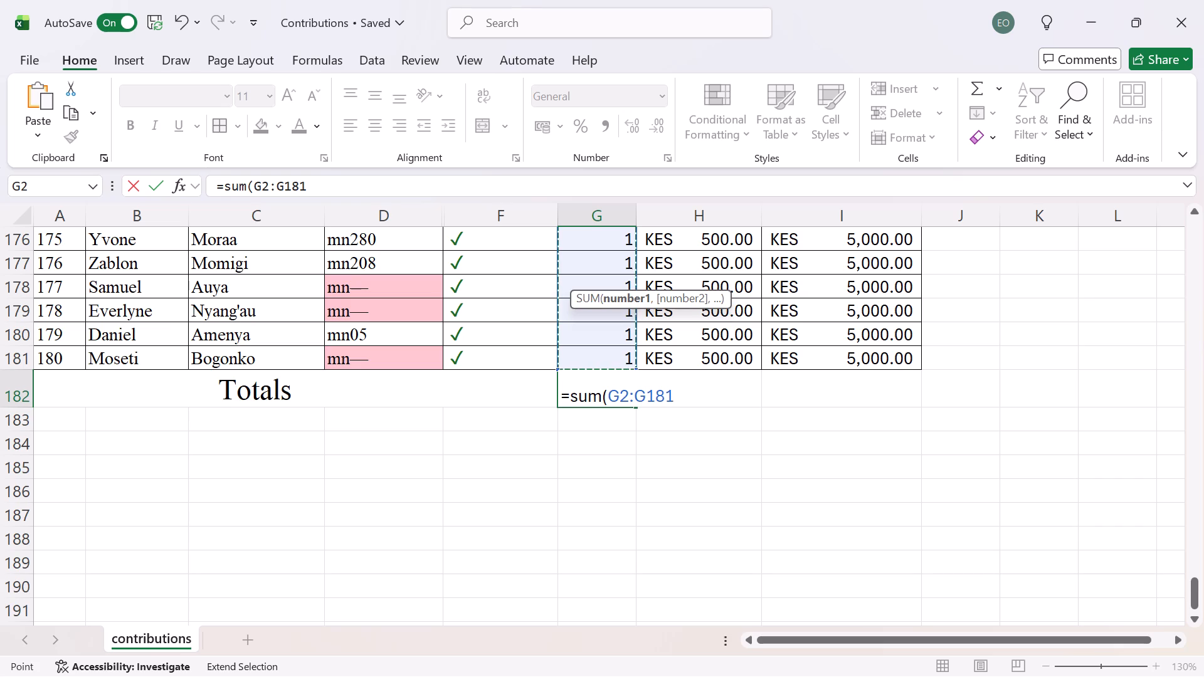
key("shift+parenright")
key("Return")
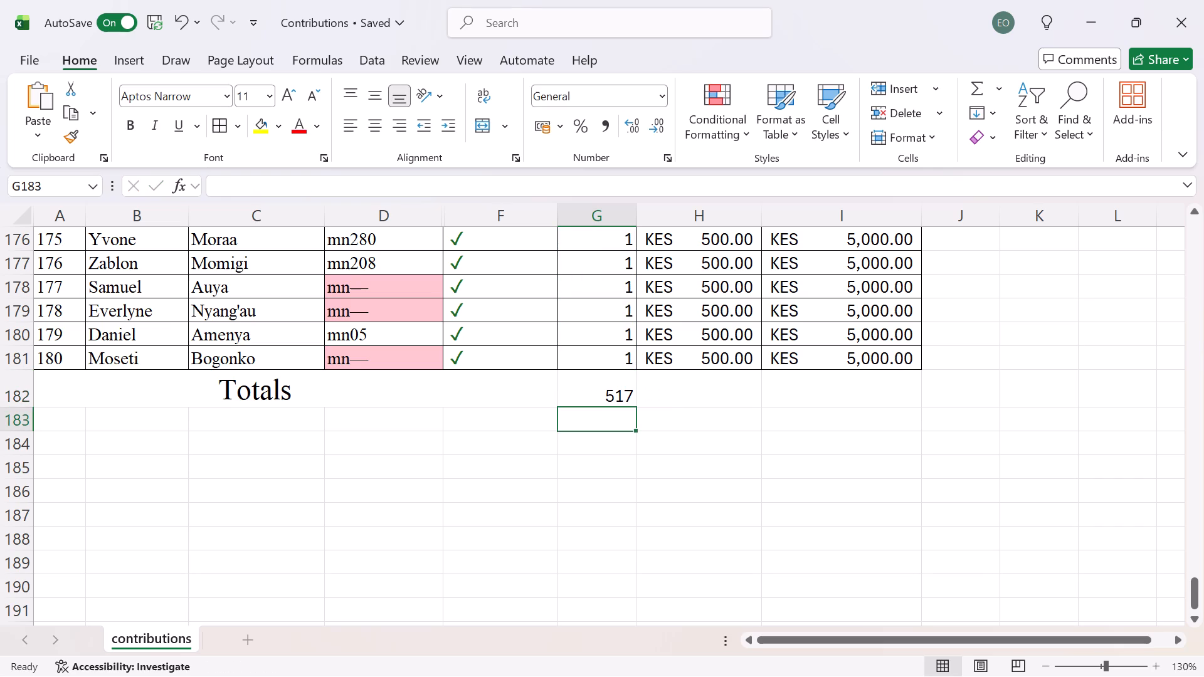
Fill the SUM formula from G182 across to H182 and I182 in the Totals row.
left_click(702, 390)
left_click(603, 387)
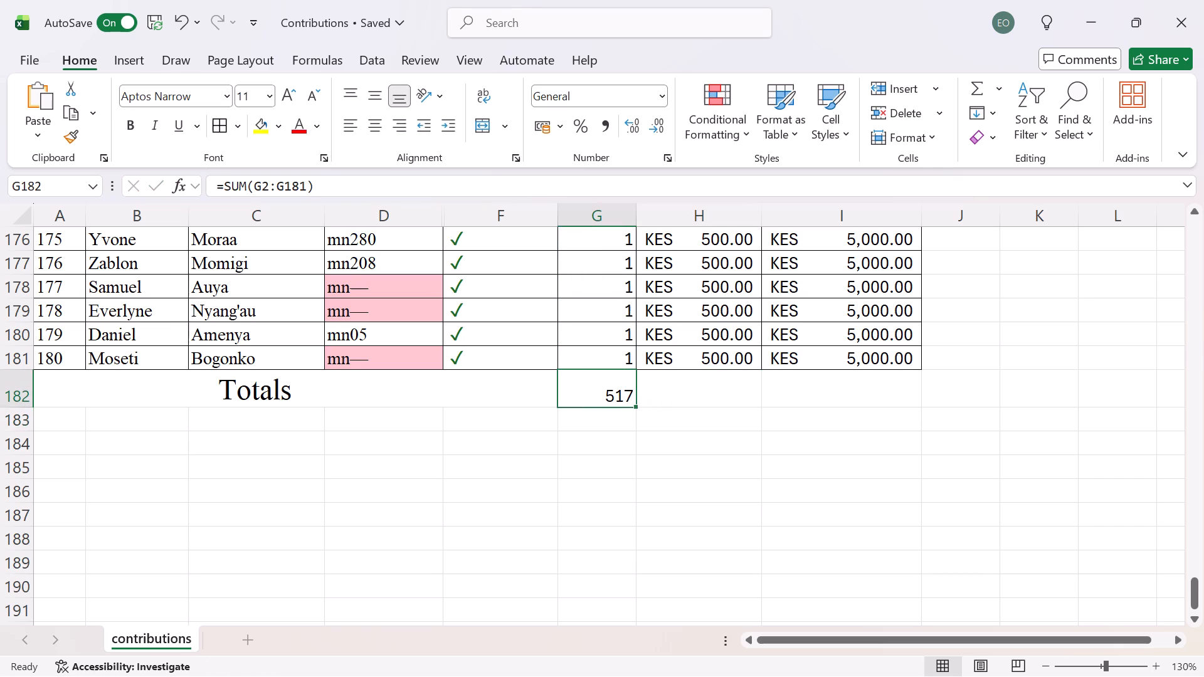
left_click_drag(636, 407, 894, 412)
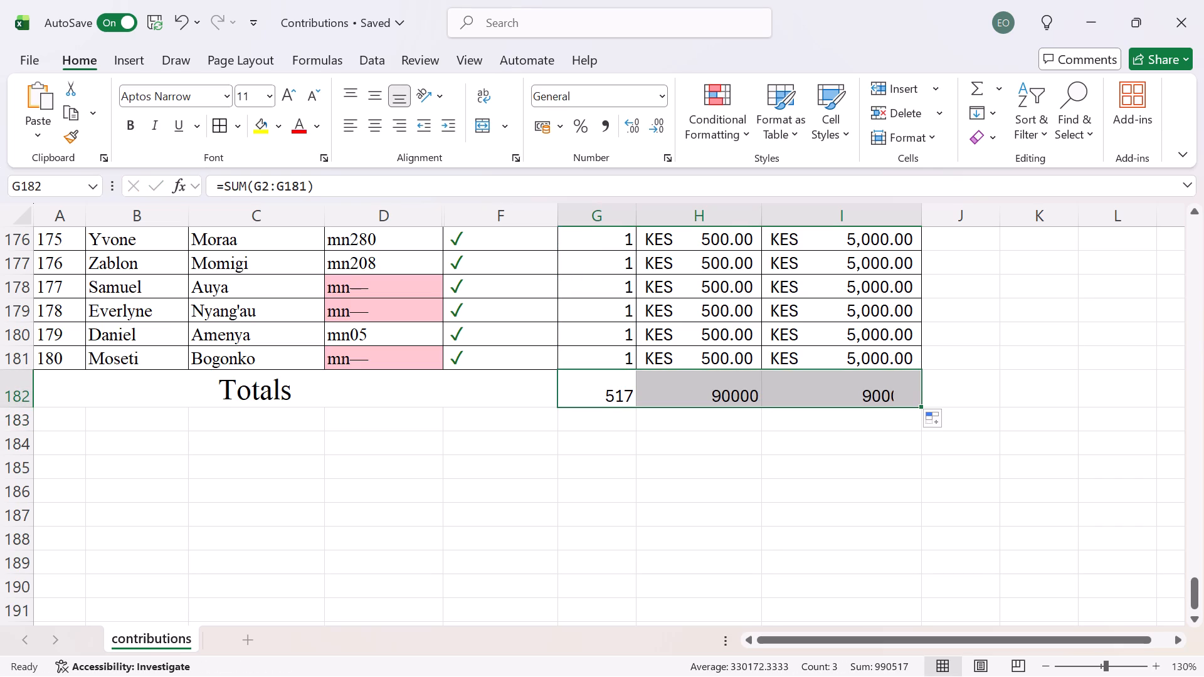
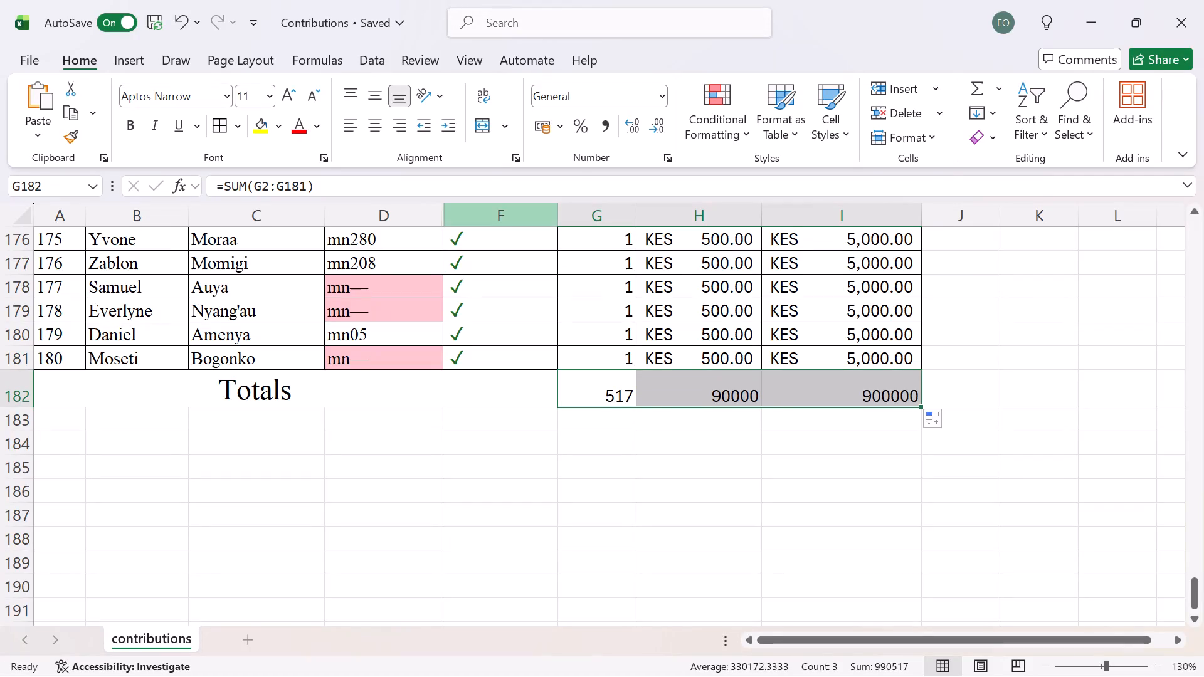
Look back through the contribution records from the Totals row up to the header row.
scroll(335, 506, "up", 20)
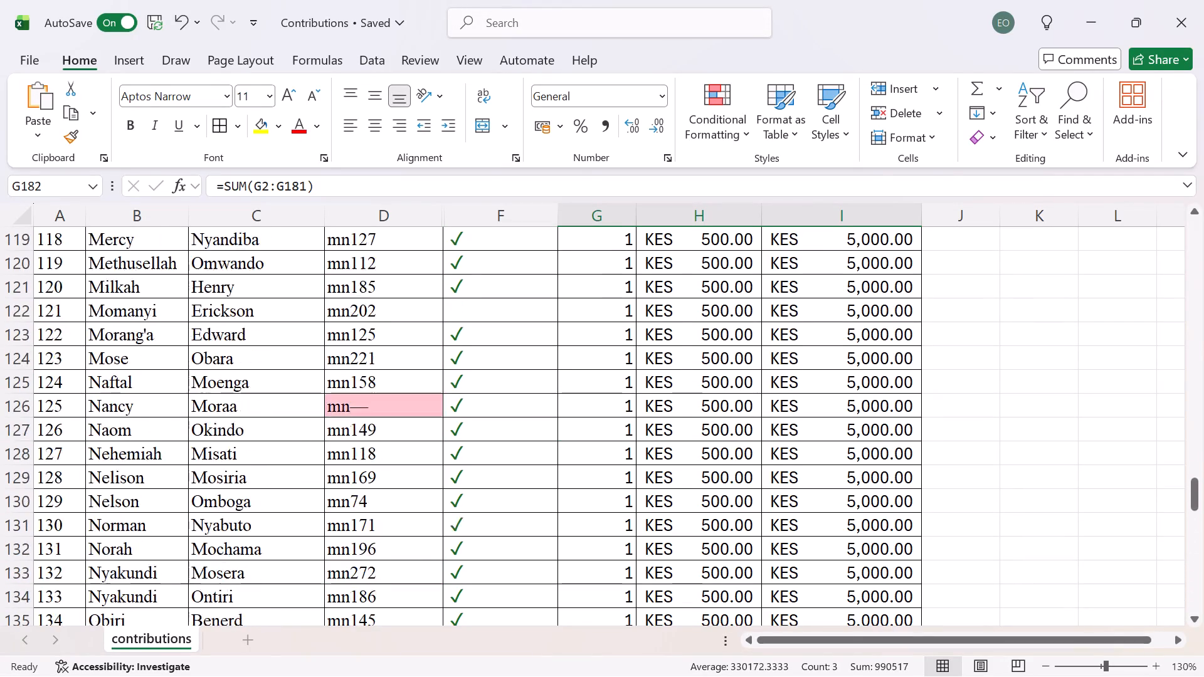
scroll(329, 532, "up", 2)
scroll(327, 525, "up", 2, "shift")
scroll(327, 525, "up", 4)
scroll(327, 525, "up", 3, "ctrl")
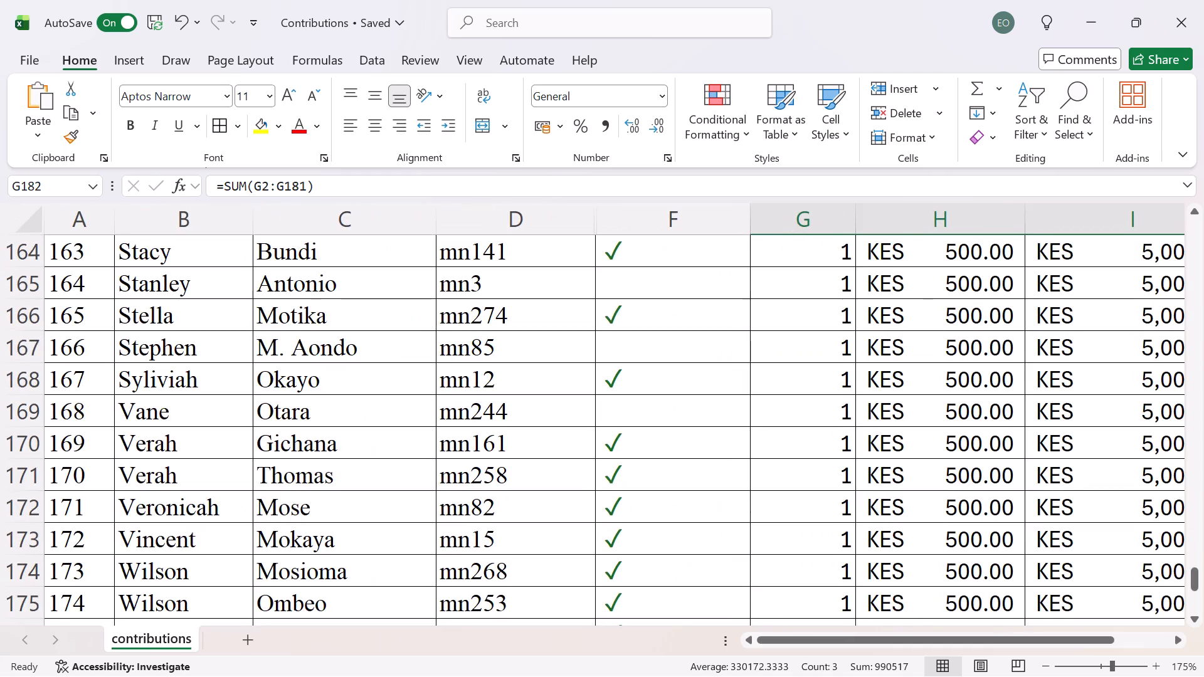
scroll(327, 525, "down", 9)
scroll(327, 525, "up", 4)
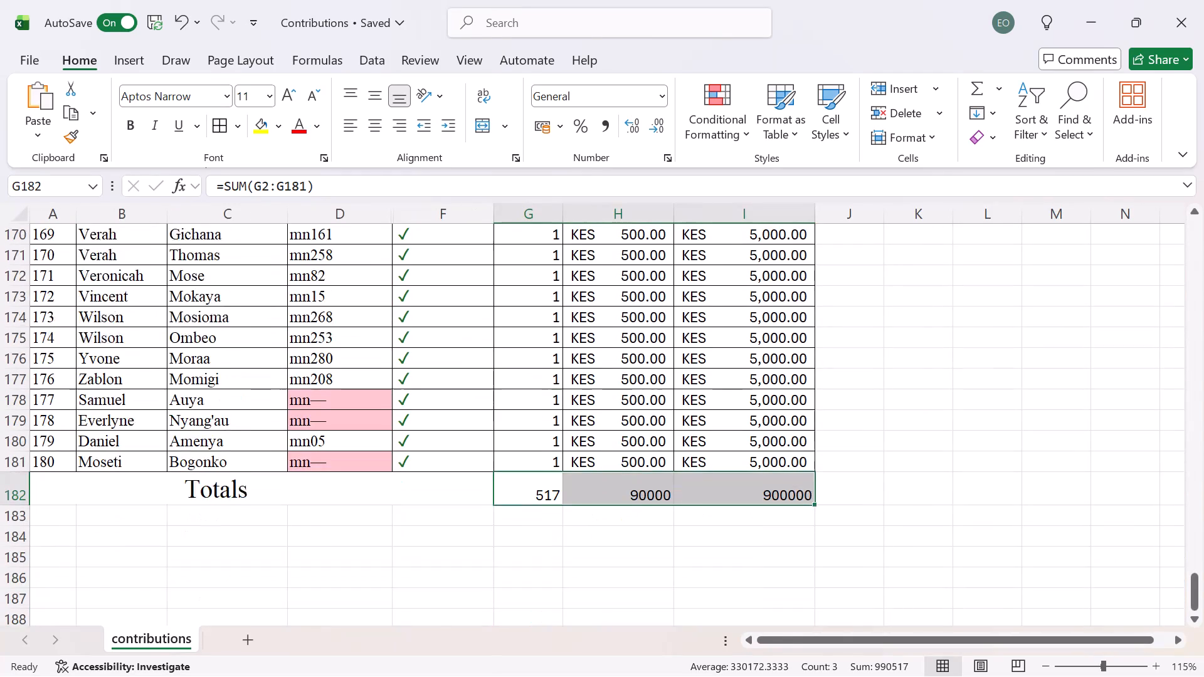
scroll(327, 525, "up", 11)
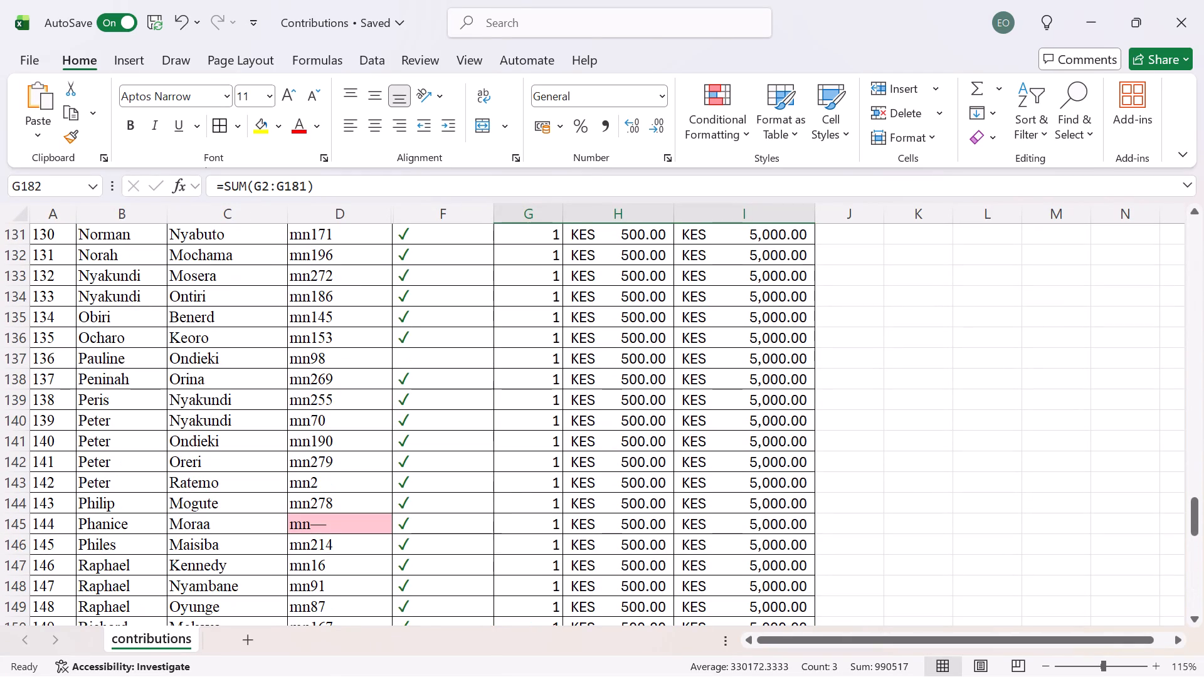
scroll(327, 525, "up", 13)
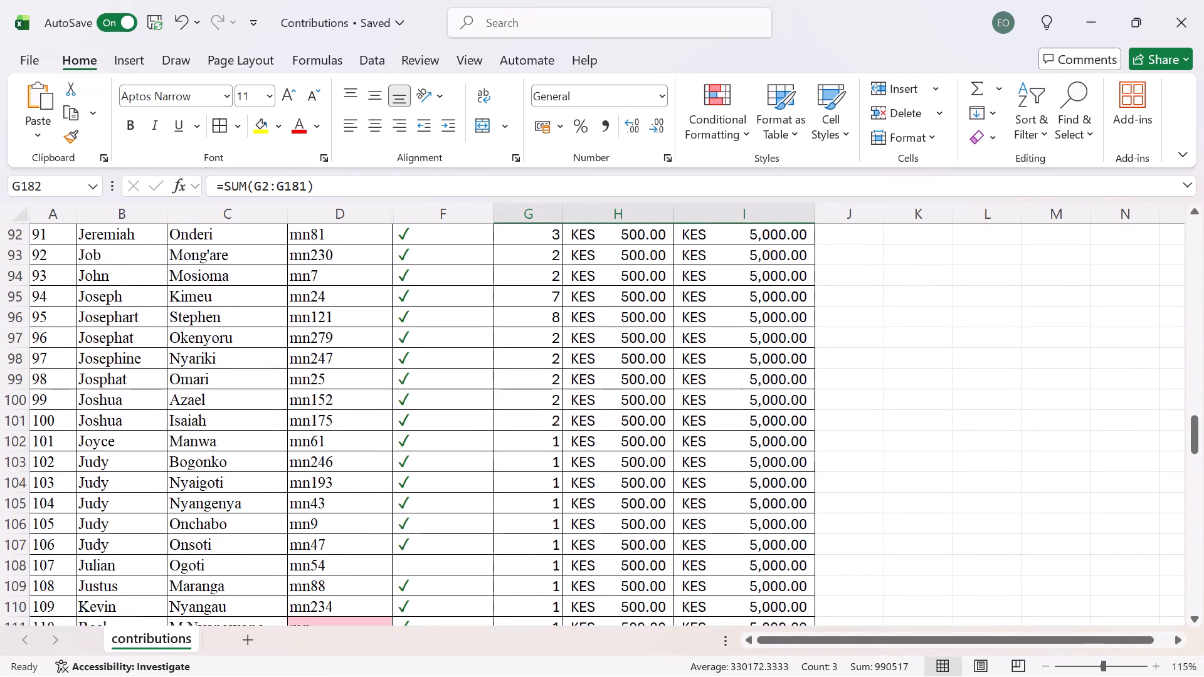
scroll(327, 525, "up", 4)
scroll(327, 525, "up", 20)
scroll(327, 525, "up", 5)
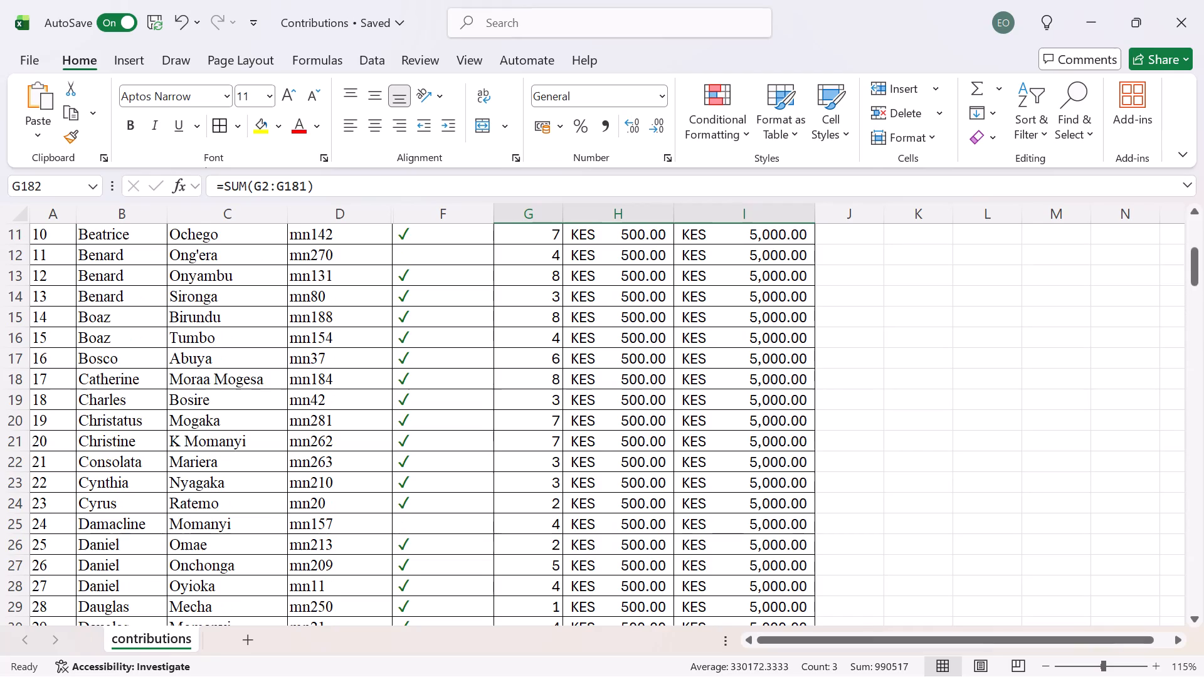
scroll(327, 525, "up", 9)
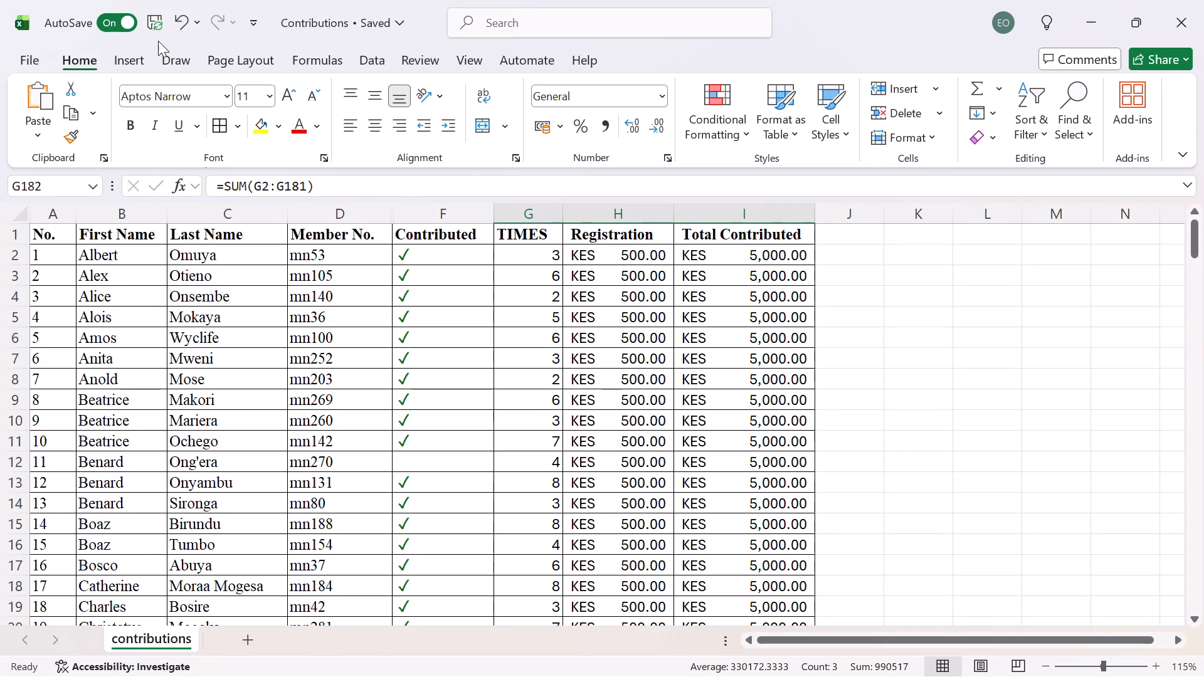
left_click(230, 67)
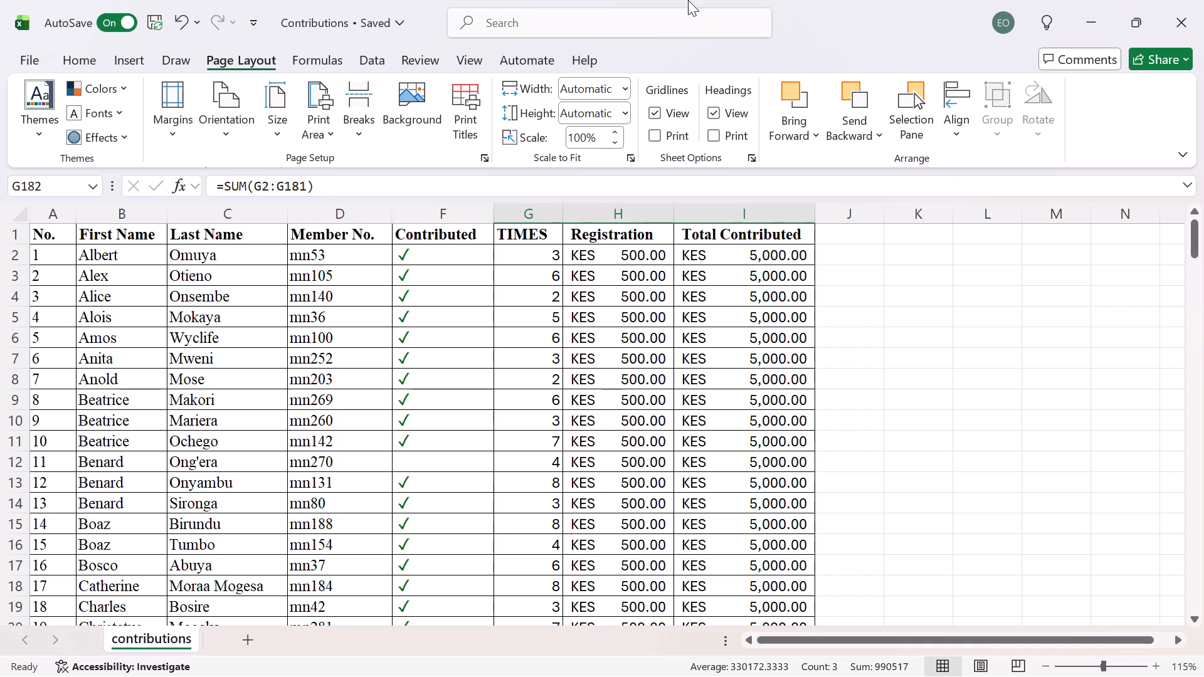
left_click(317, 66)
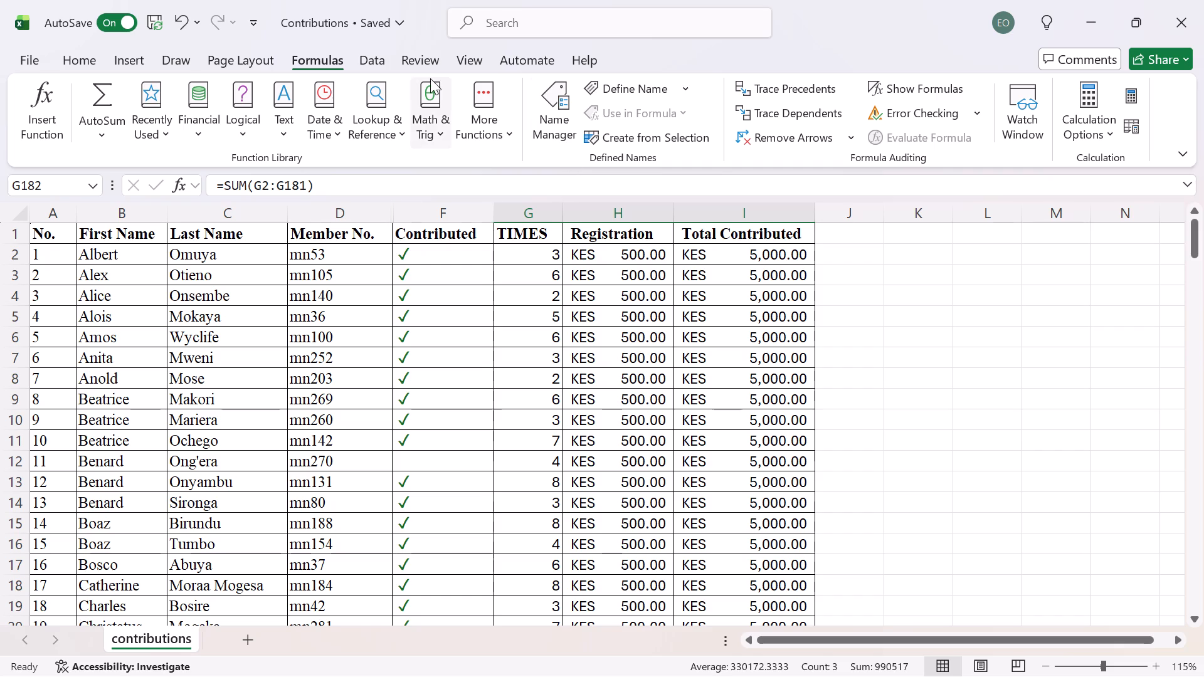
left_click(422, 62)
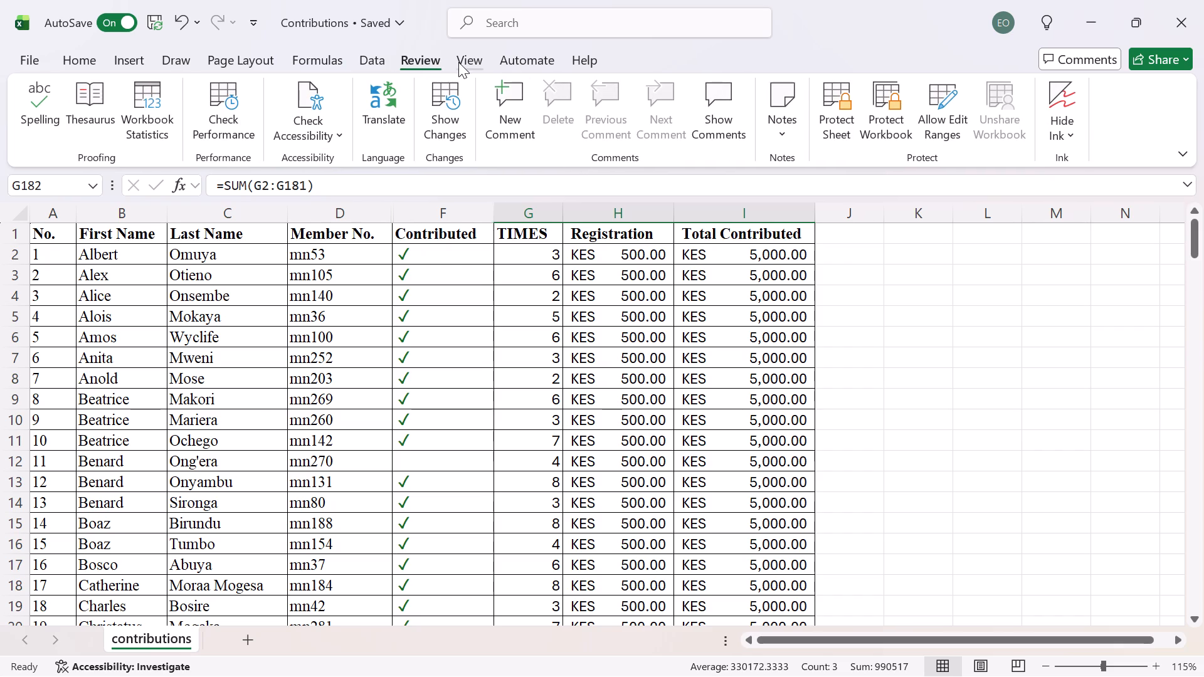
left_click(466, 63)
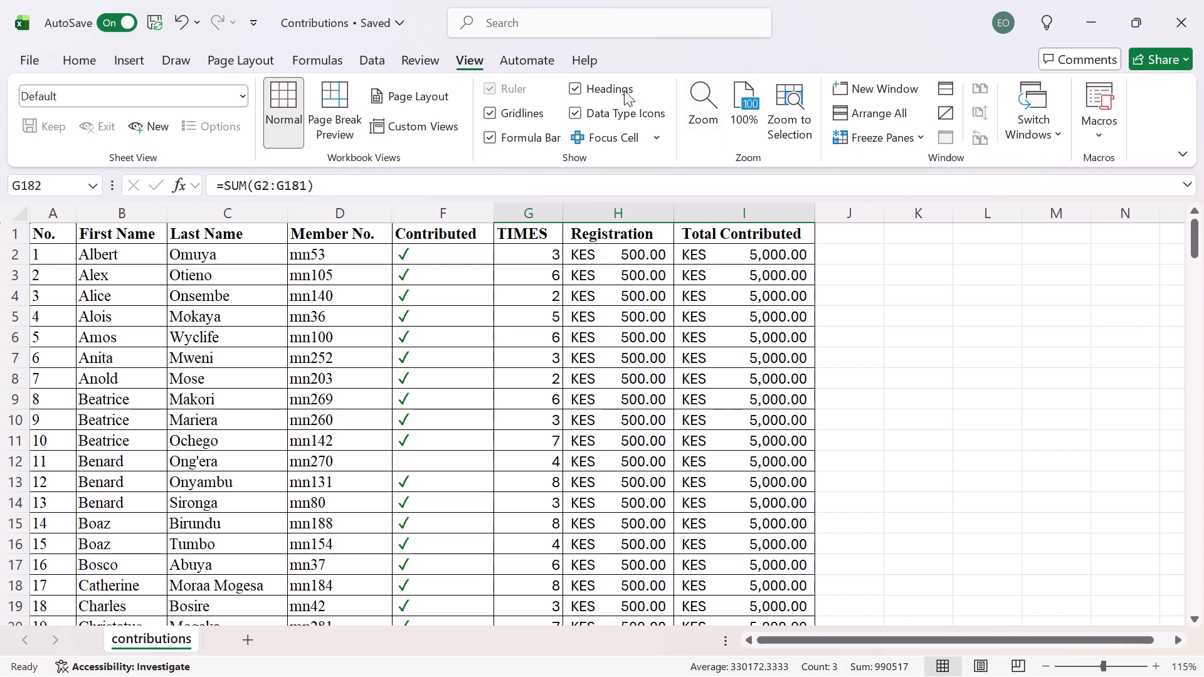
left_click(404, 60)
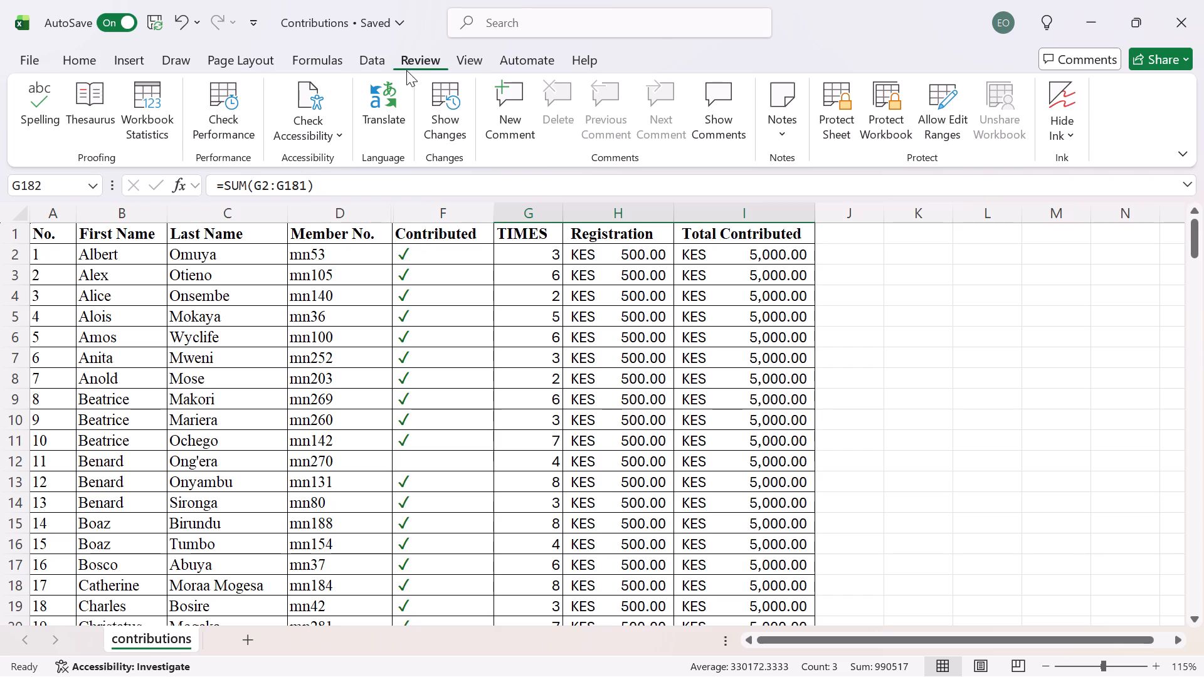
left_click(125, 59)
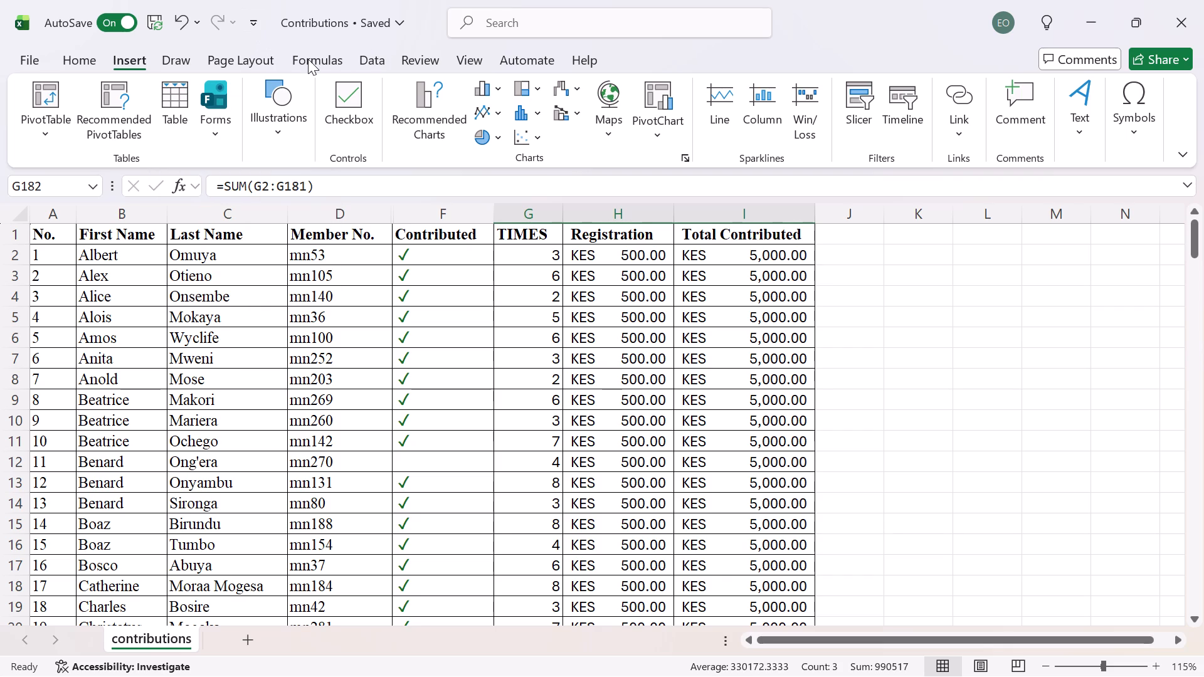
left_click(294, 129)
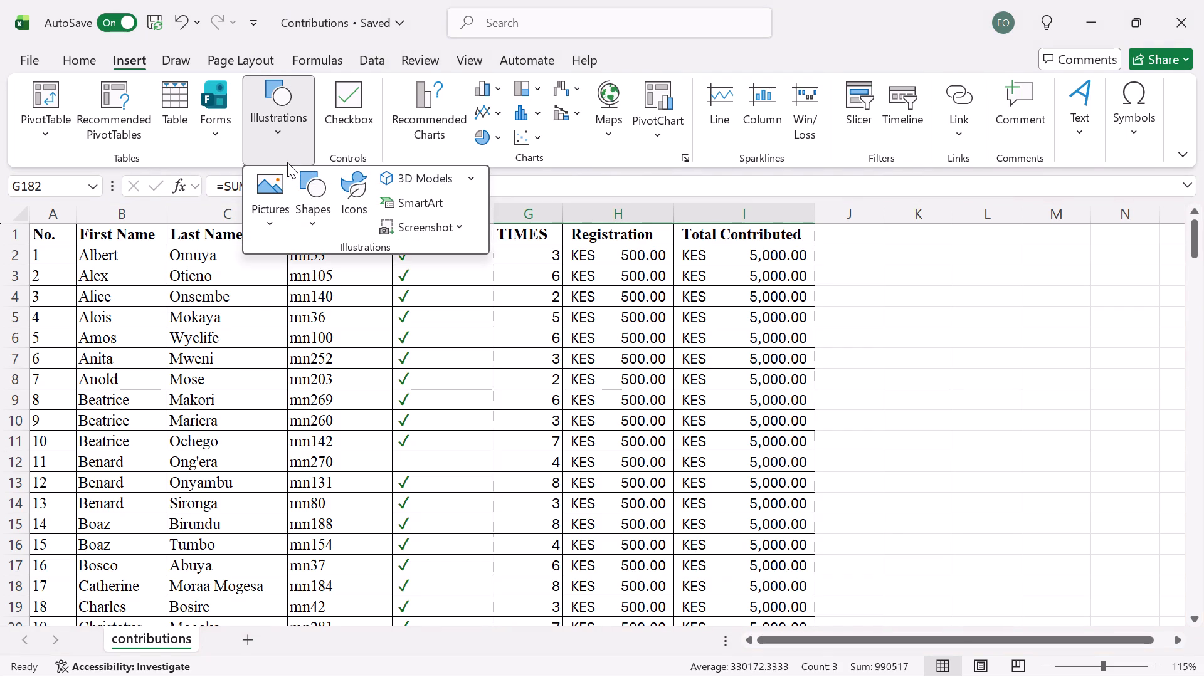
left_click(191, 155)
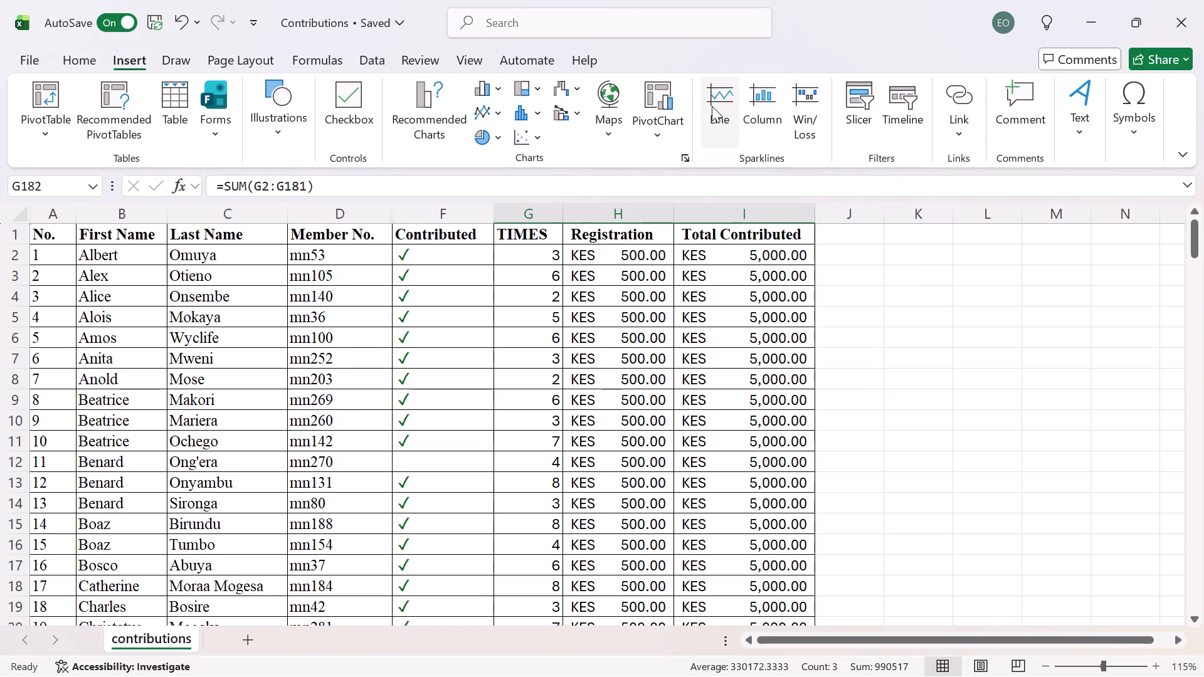
Add a new worksheet after the contributions sheet and name it Times Trend.
left_click(253, 636)
double_click(241, 636)
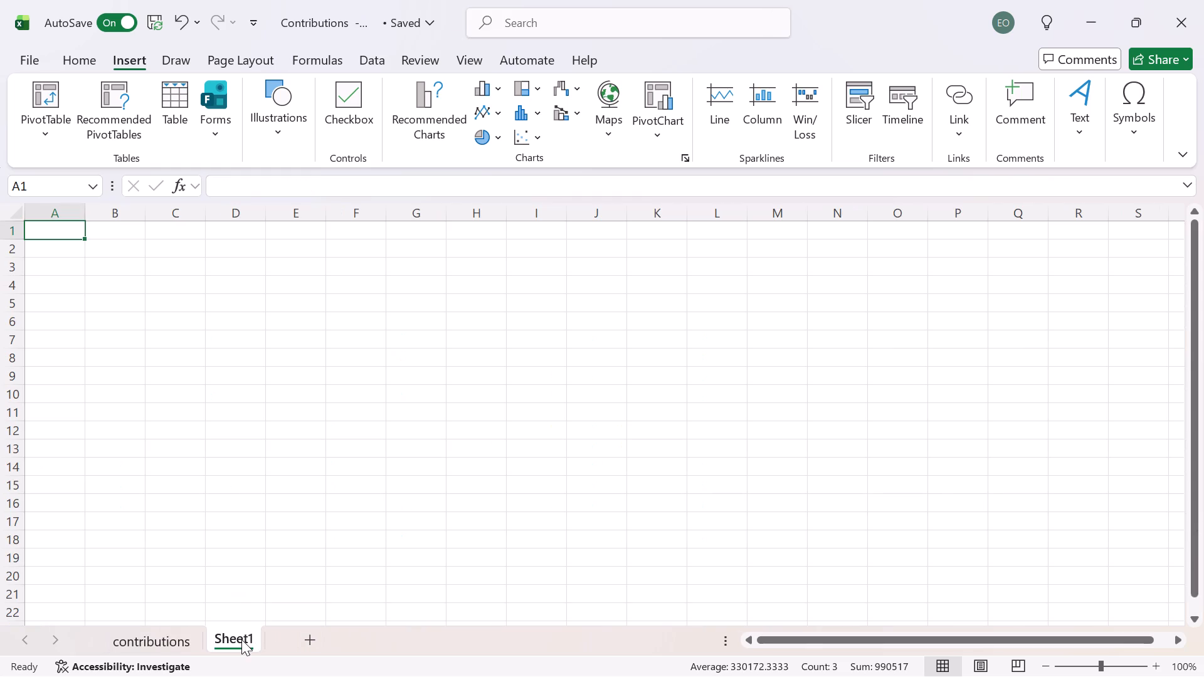
double_click(240, 639)
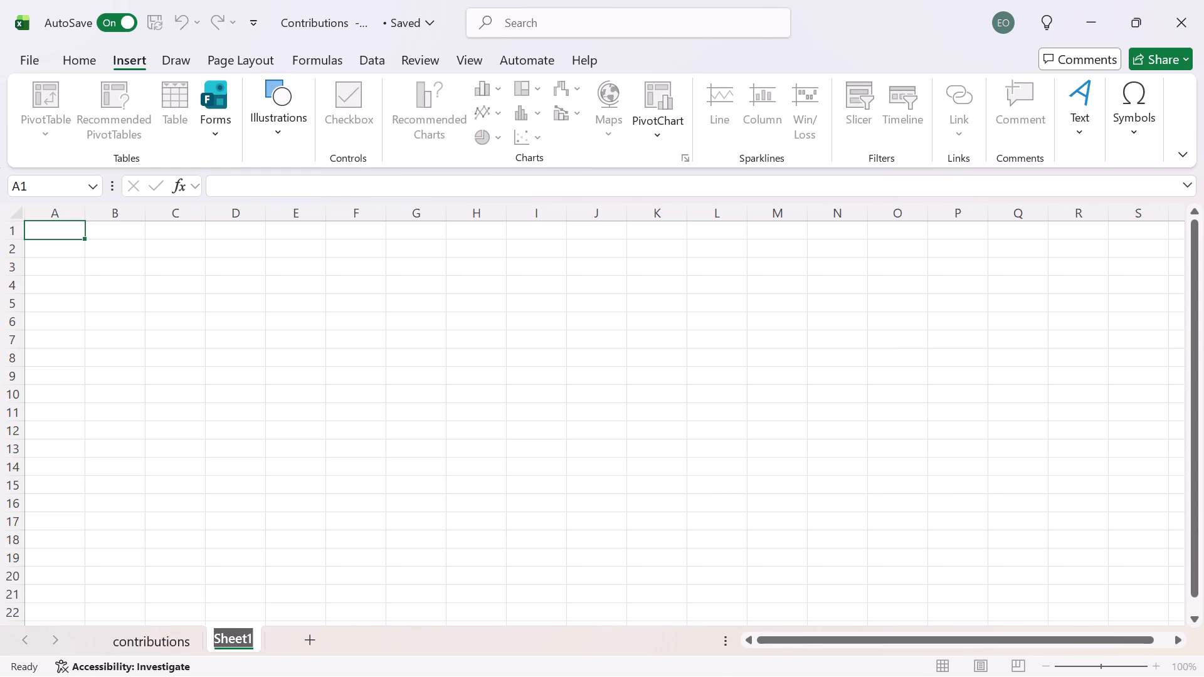
type("Times")
key("space")
type("Trend")
key("Return")
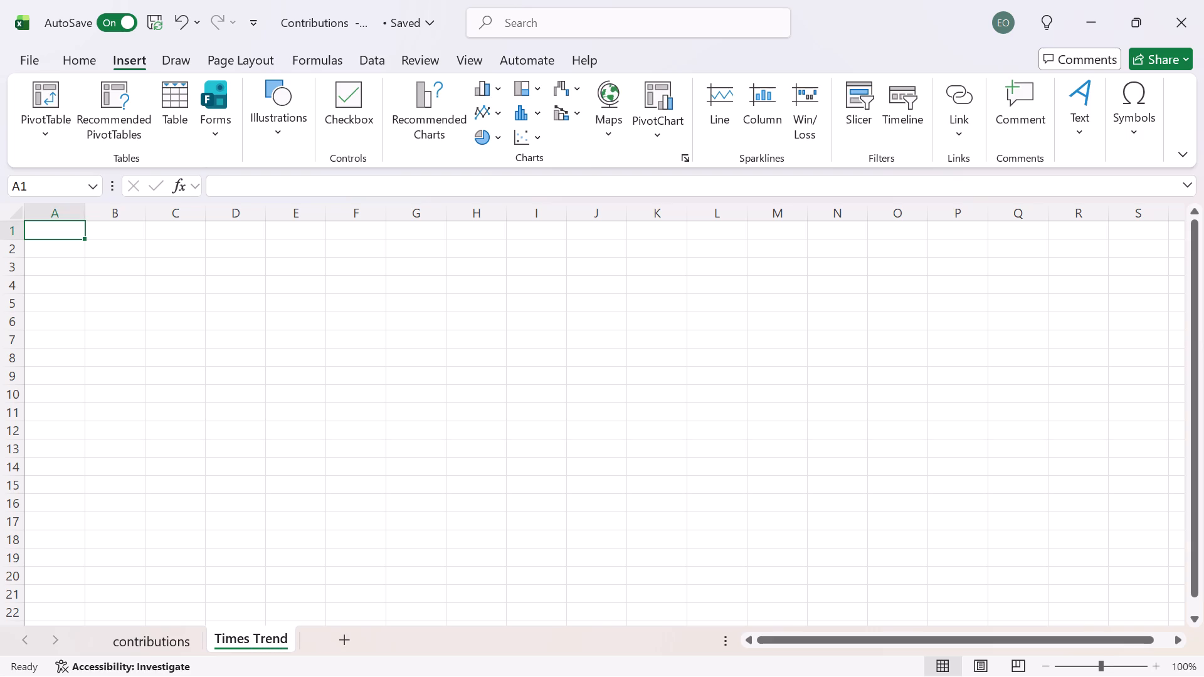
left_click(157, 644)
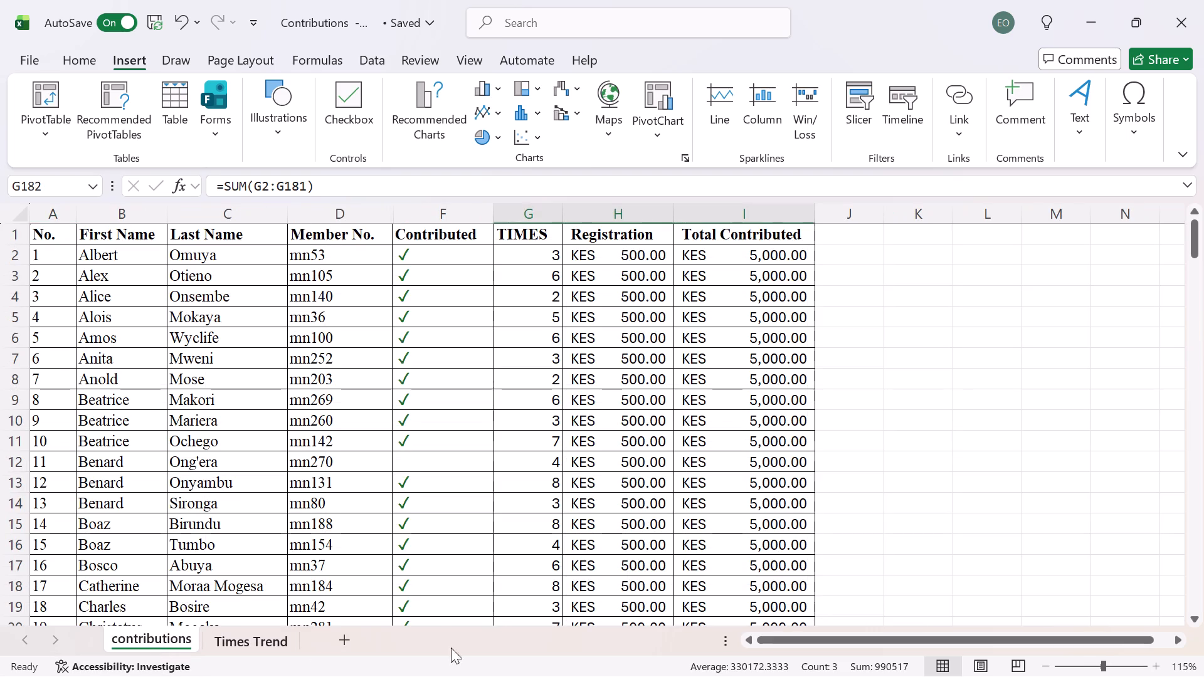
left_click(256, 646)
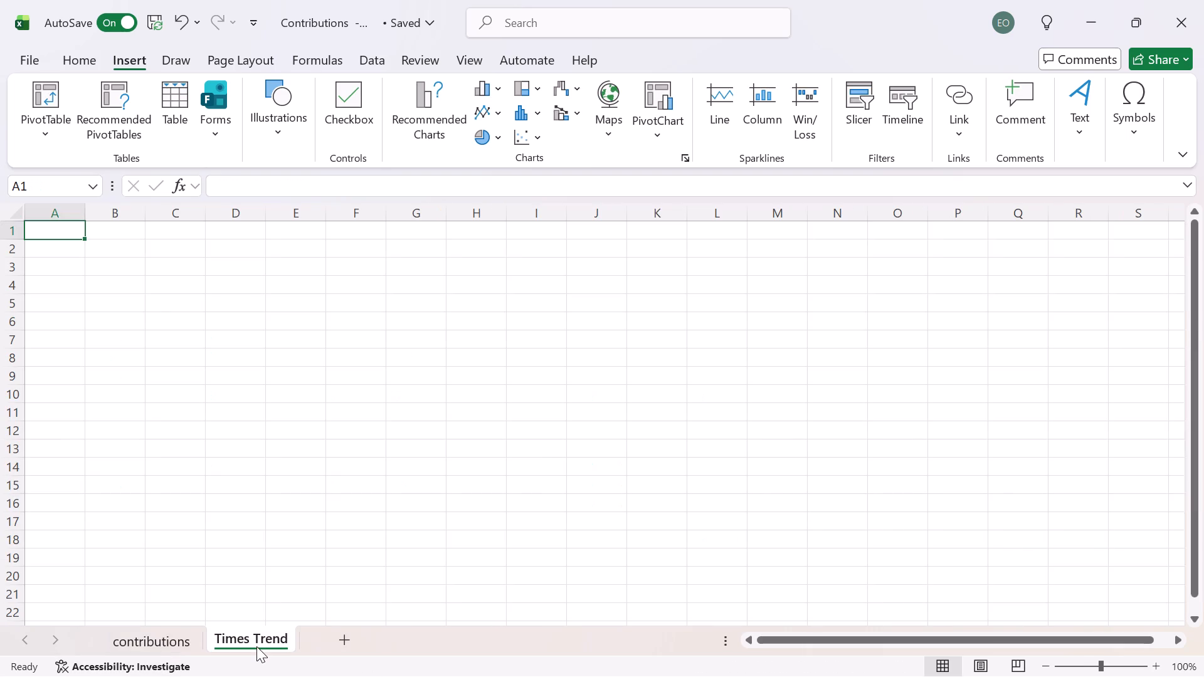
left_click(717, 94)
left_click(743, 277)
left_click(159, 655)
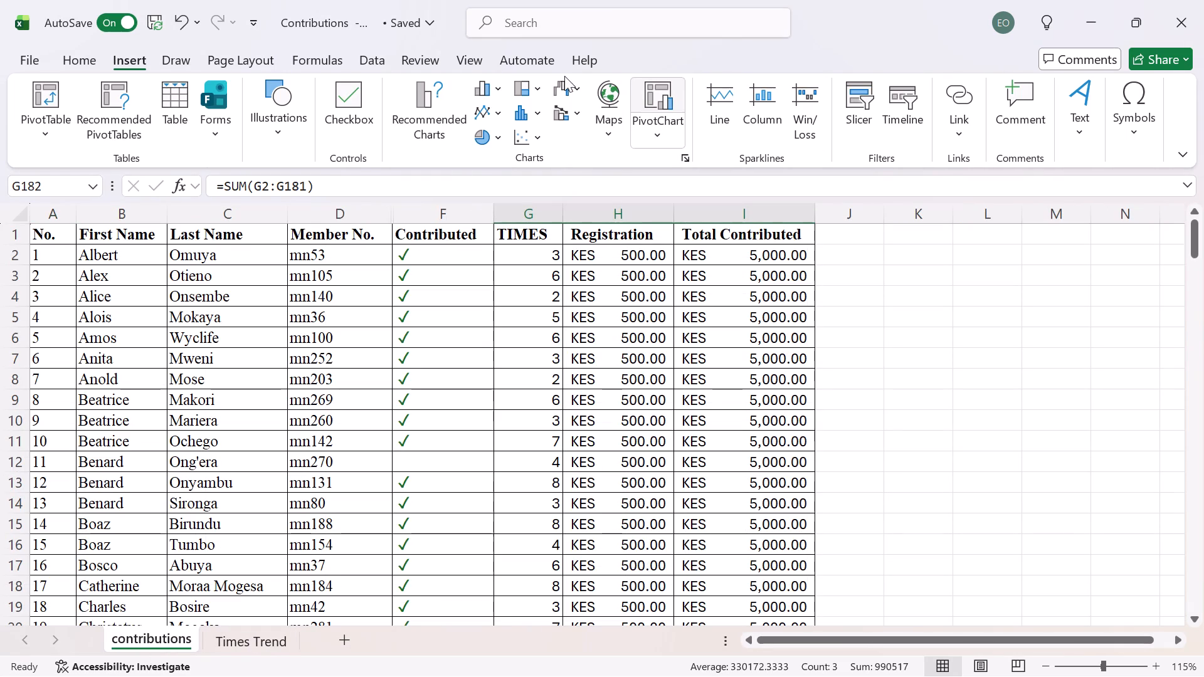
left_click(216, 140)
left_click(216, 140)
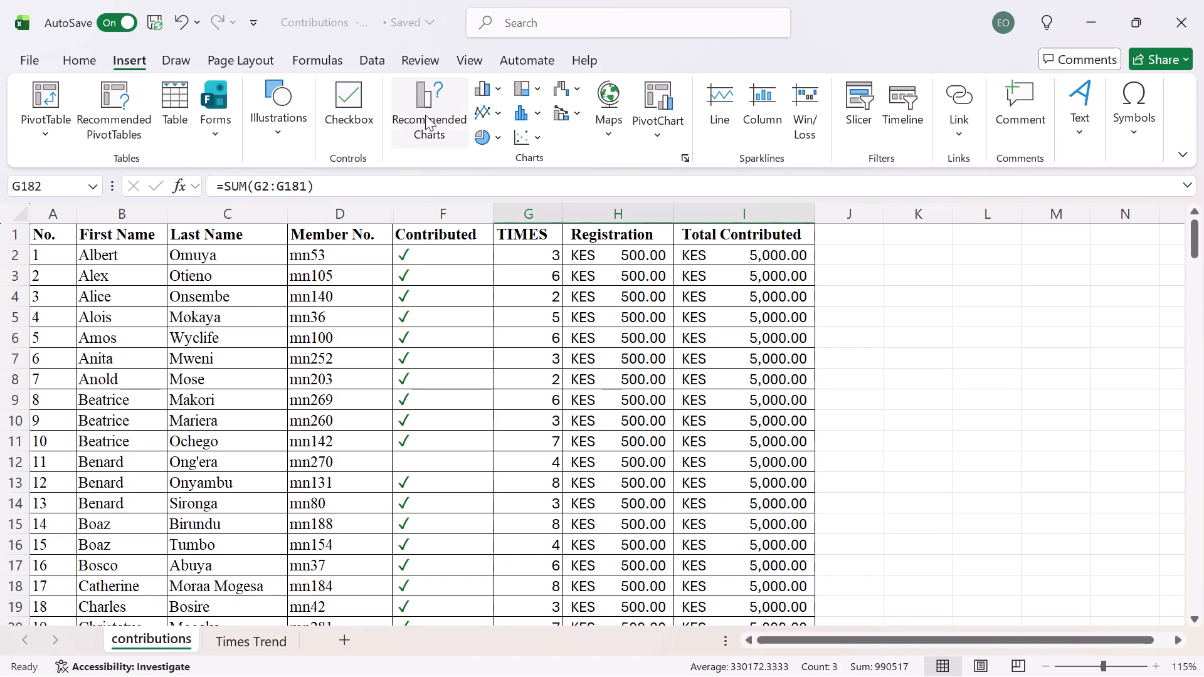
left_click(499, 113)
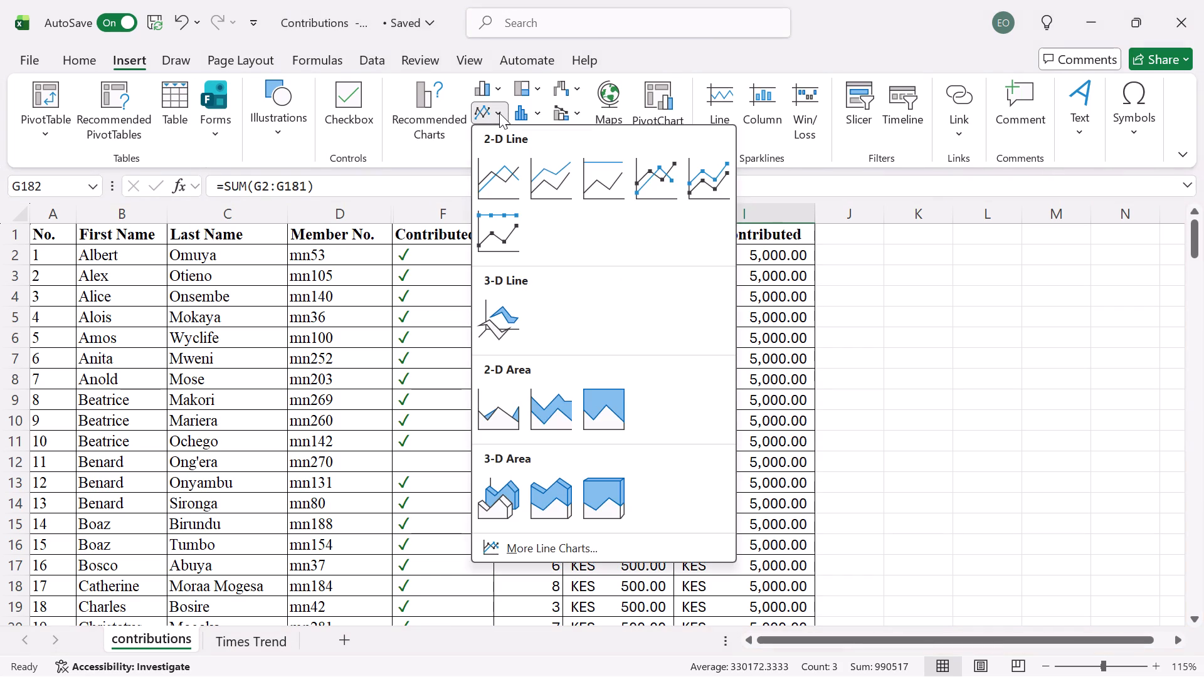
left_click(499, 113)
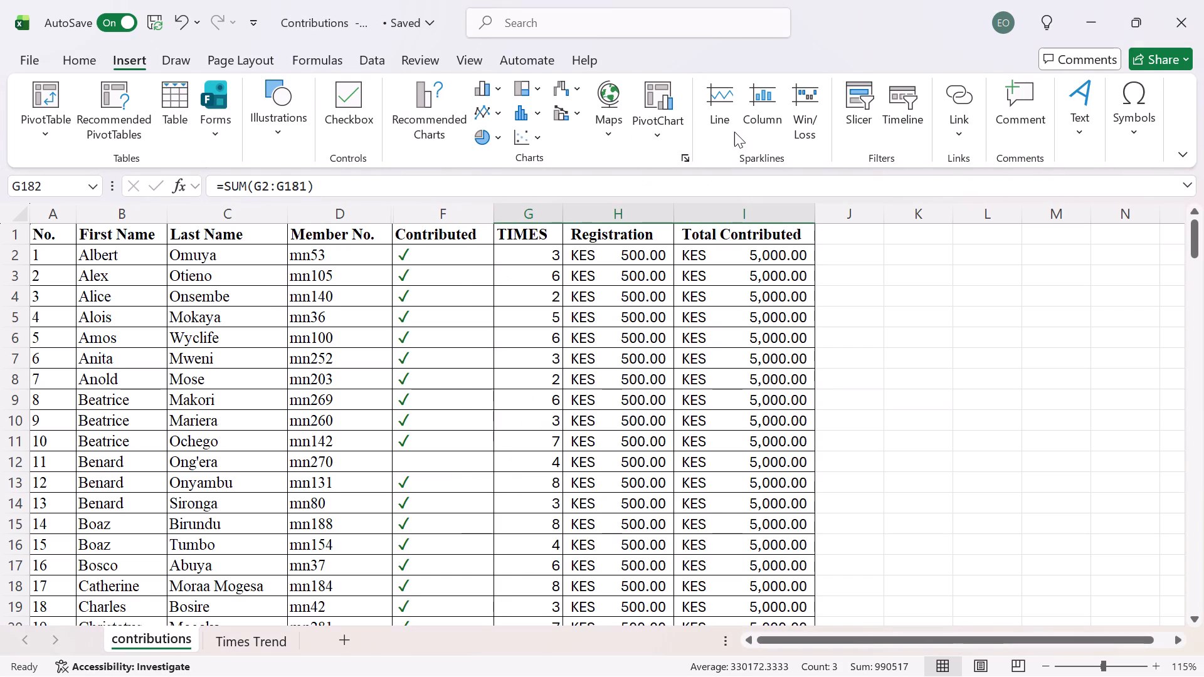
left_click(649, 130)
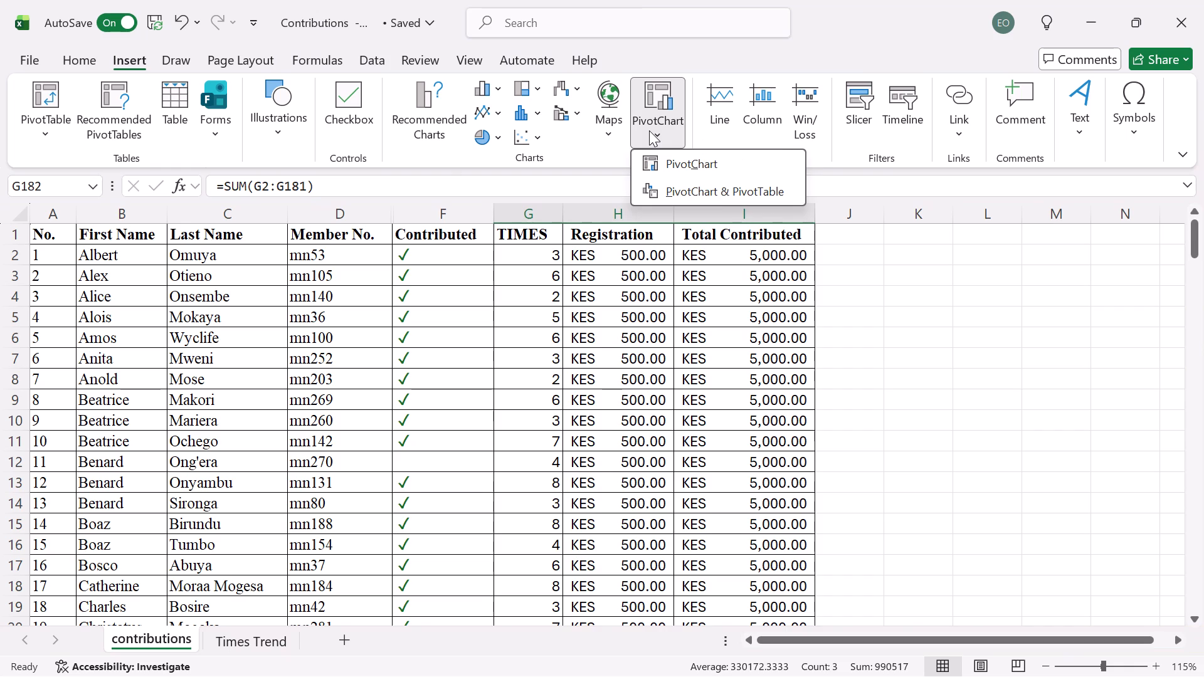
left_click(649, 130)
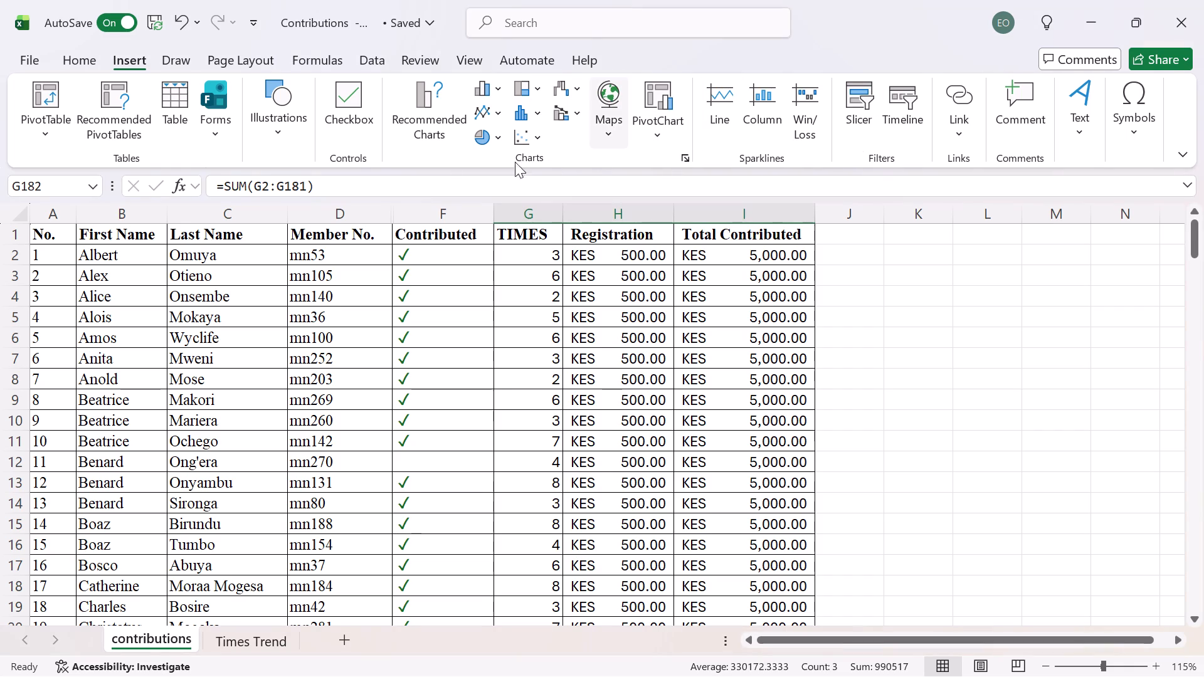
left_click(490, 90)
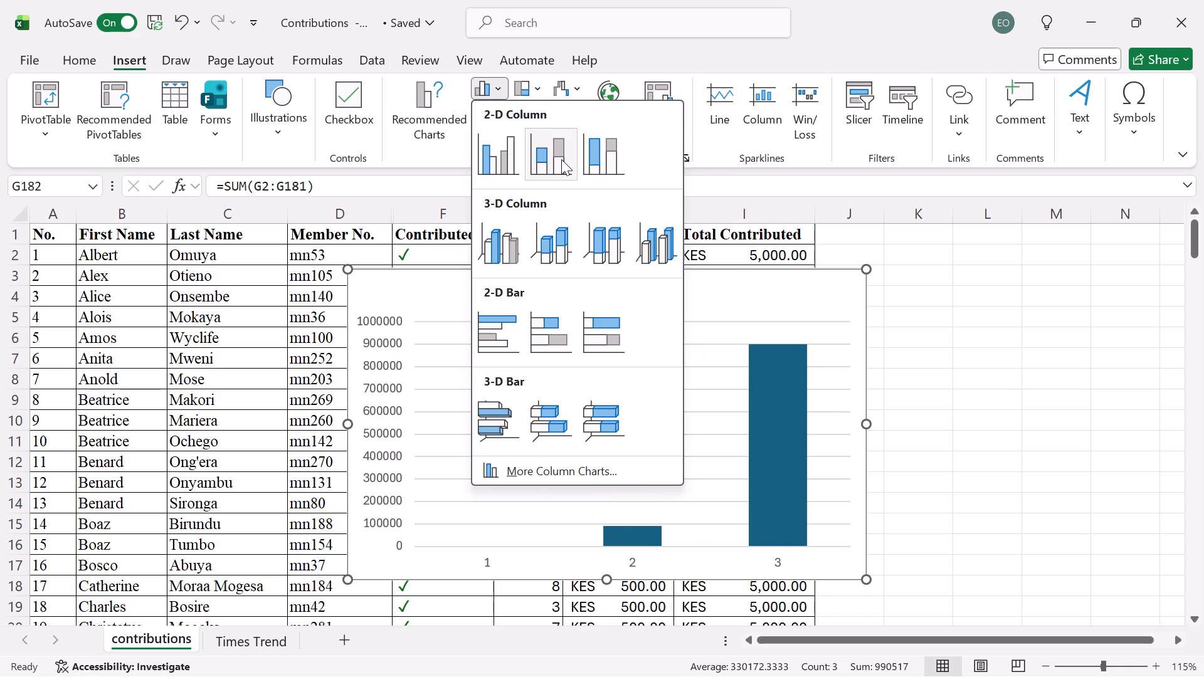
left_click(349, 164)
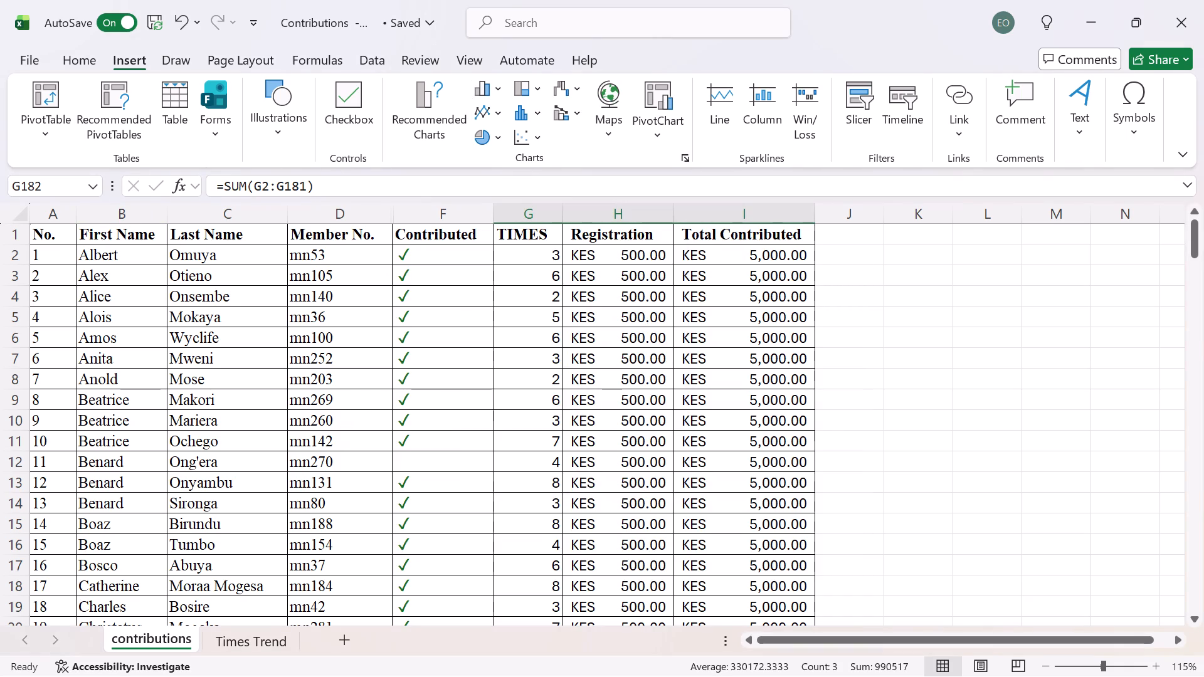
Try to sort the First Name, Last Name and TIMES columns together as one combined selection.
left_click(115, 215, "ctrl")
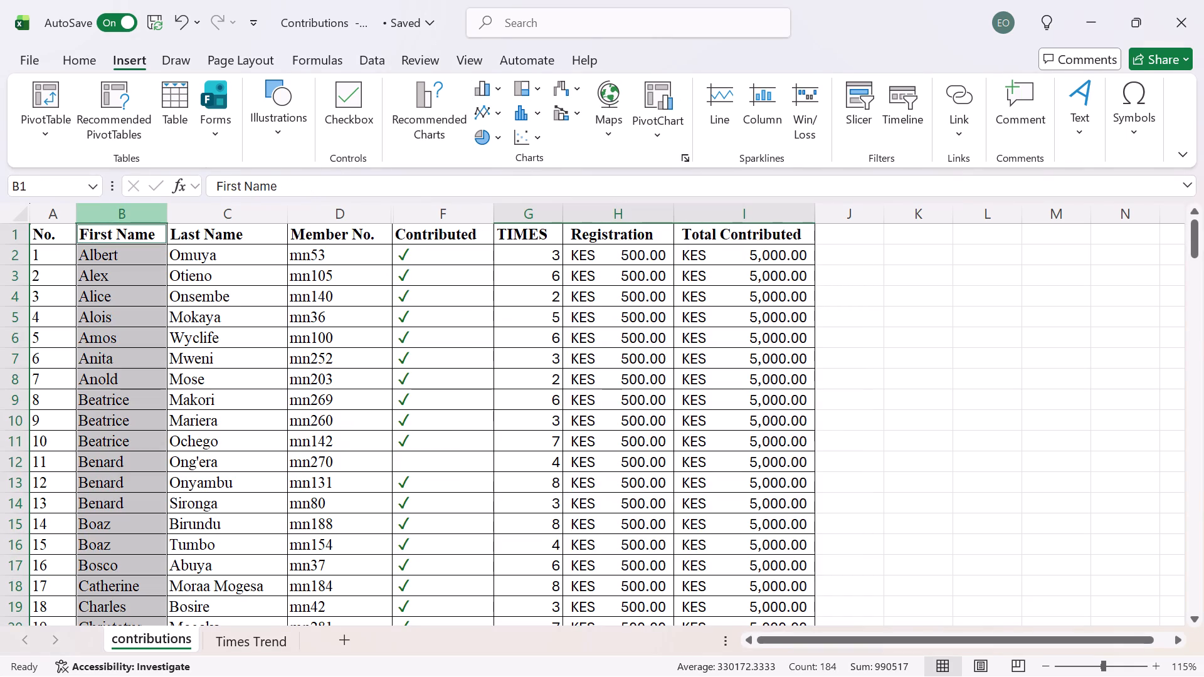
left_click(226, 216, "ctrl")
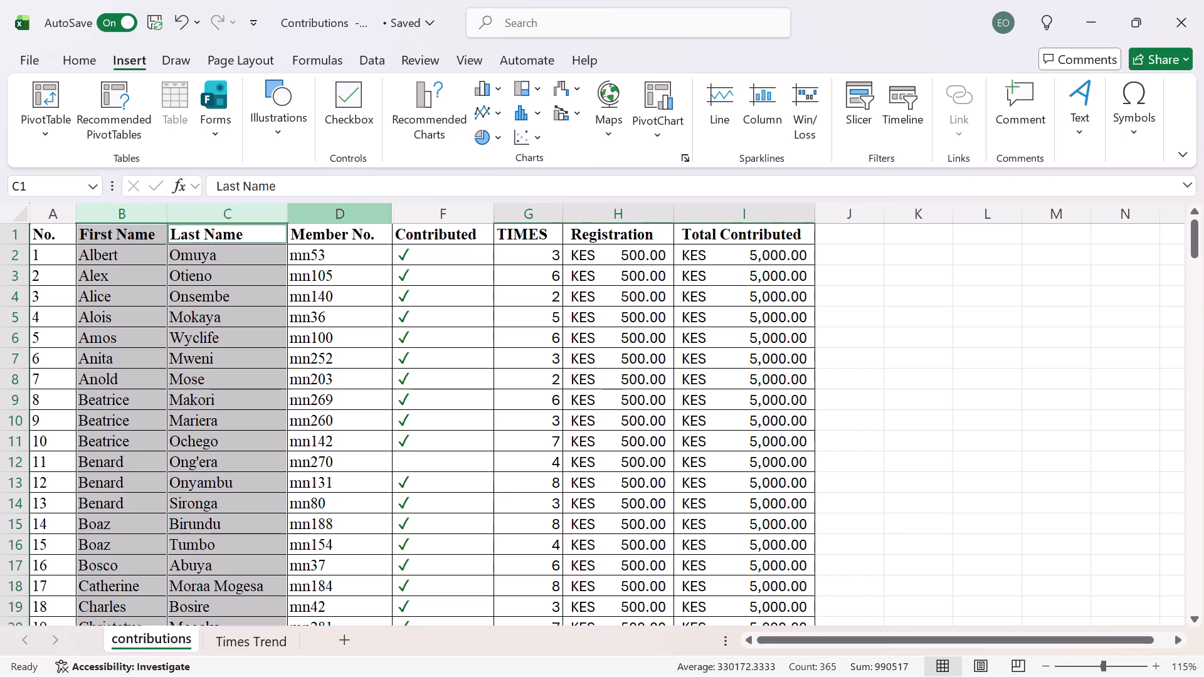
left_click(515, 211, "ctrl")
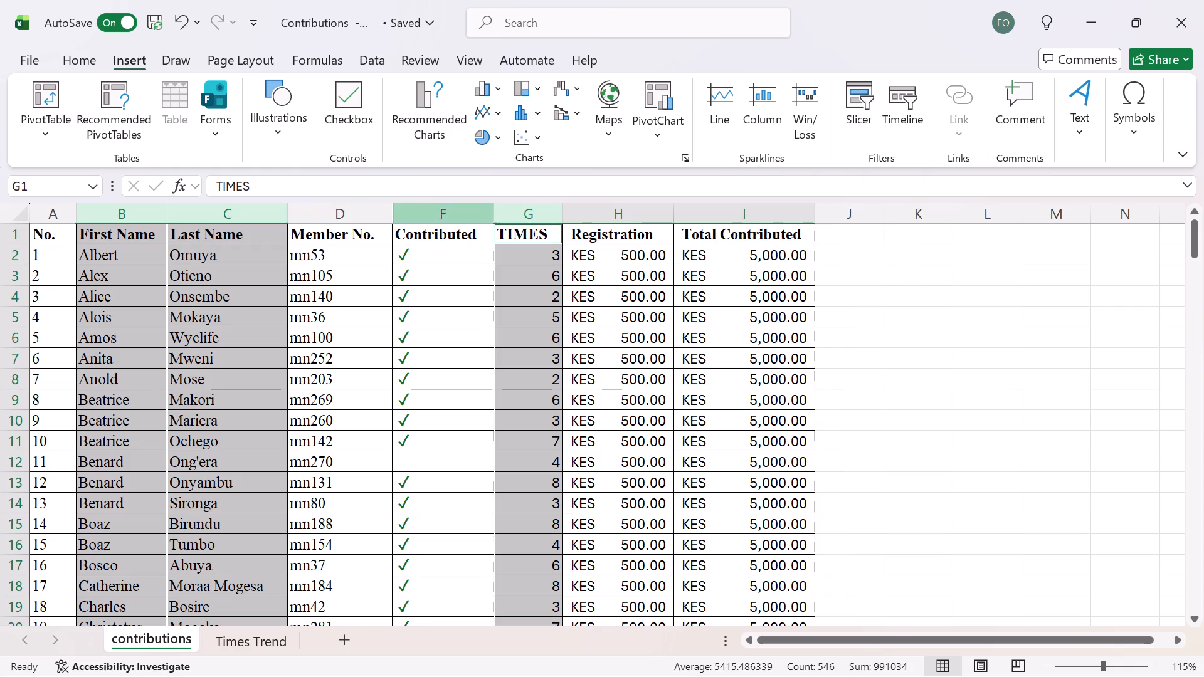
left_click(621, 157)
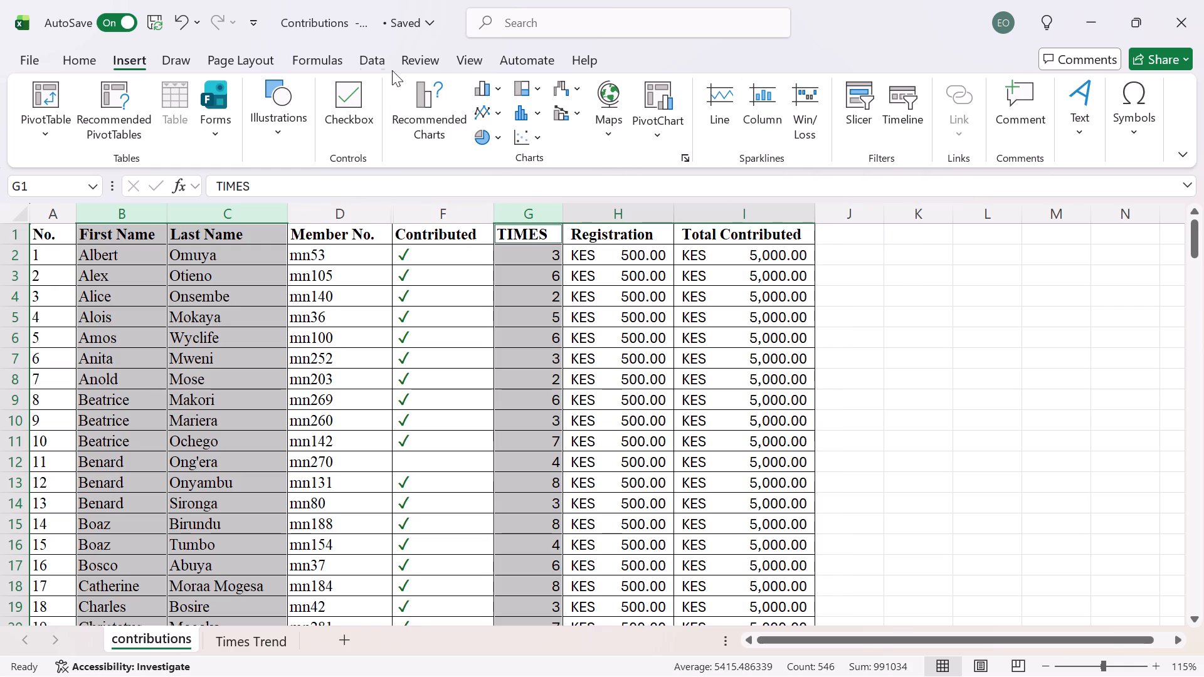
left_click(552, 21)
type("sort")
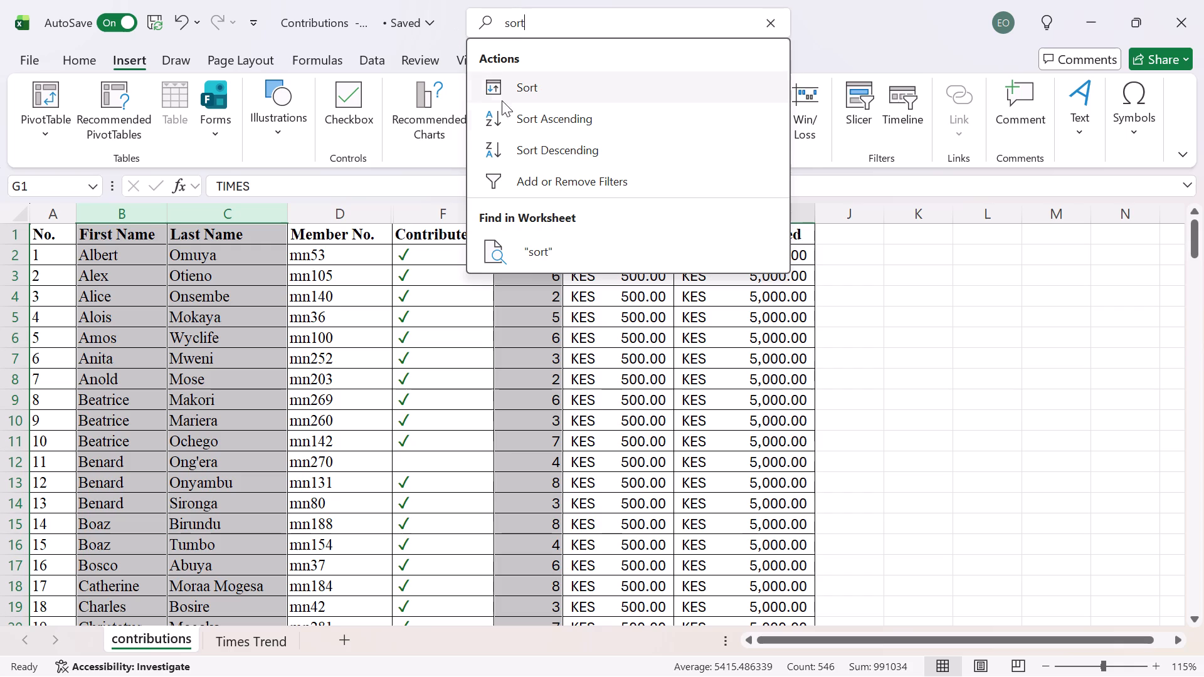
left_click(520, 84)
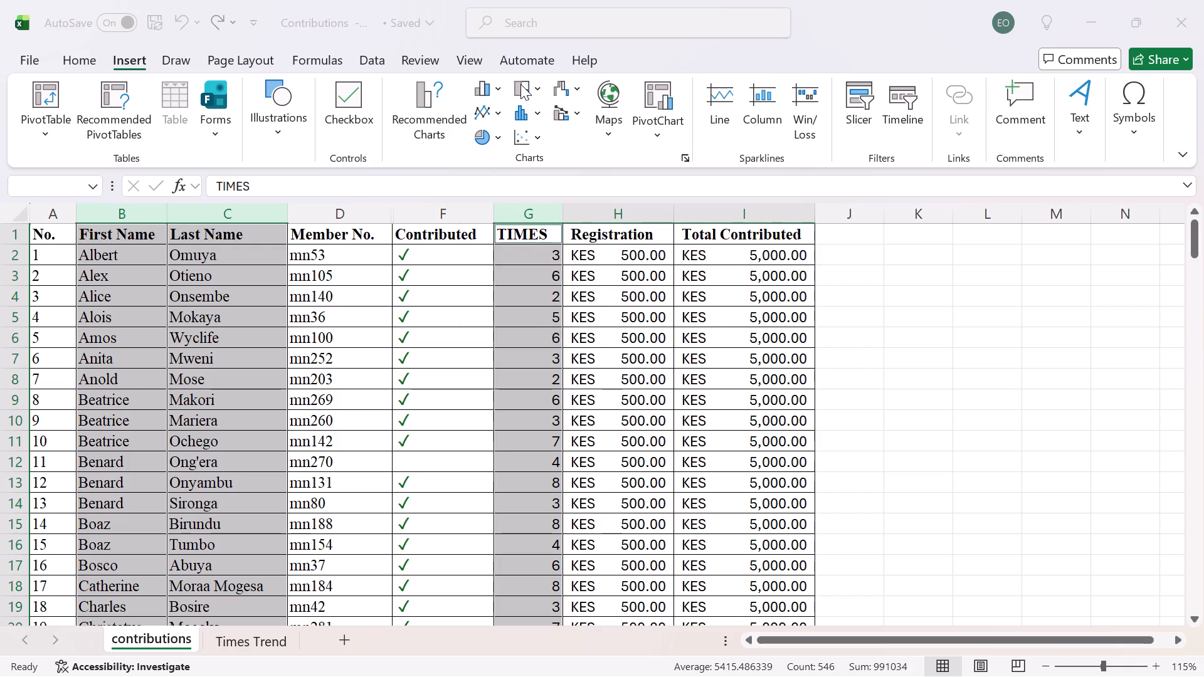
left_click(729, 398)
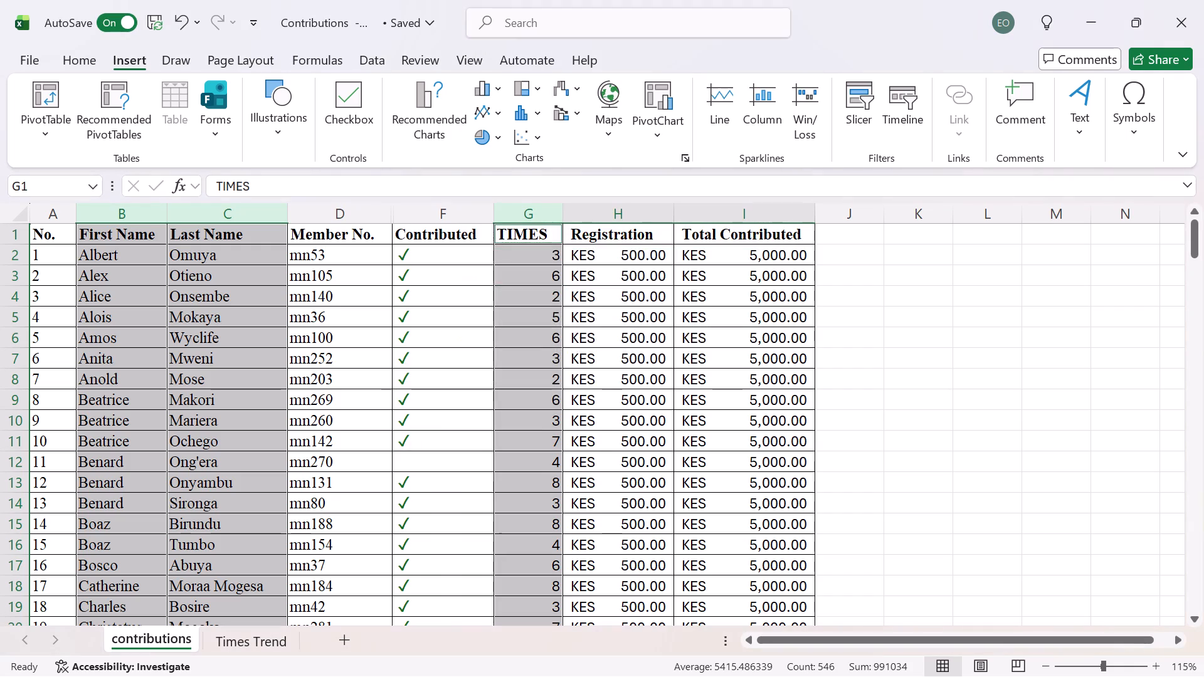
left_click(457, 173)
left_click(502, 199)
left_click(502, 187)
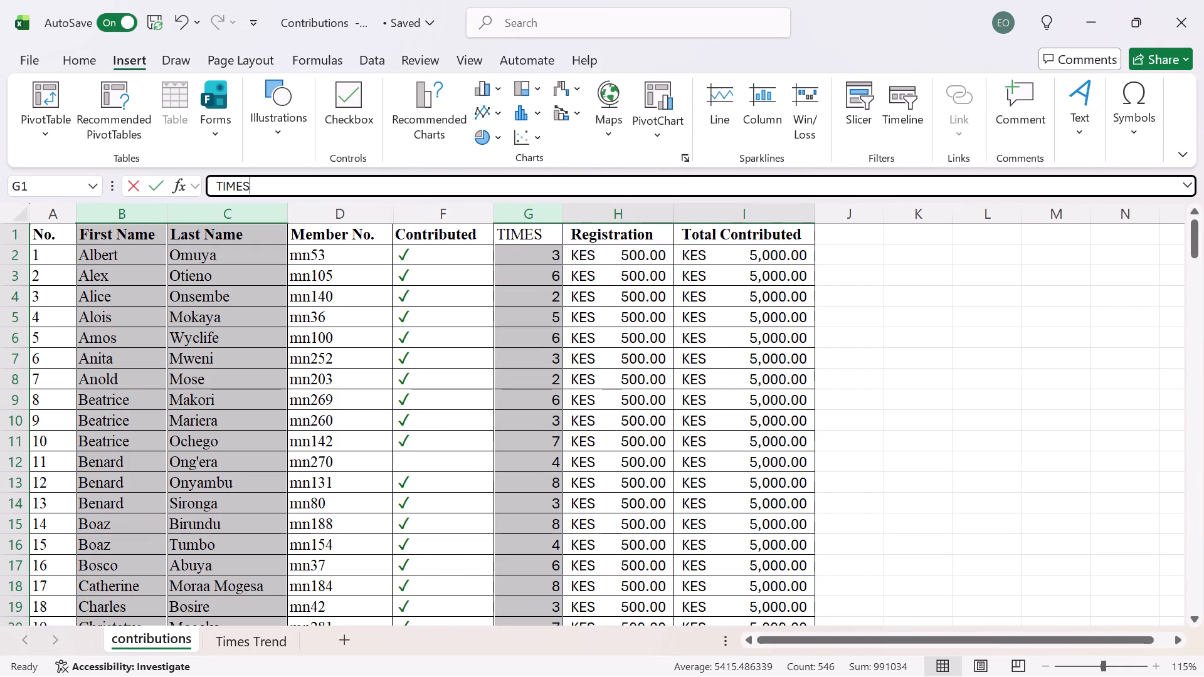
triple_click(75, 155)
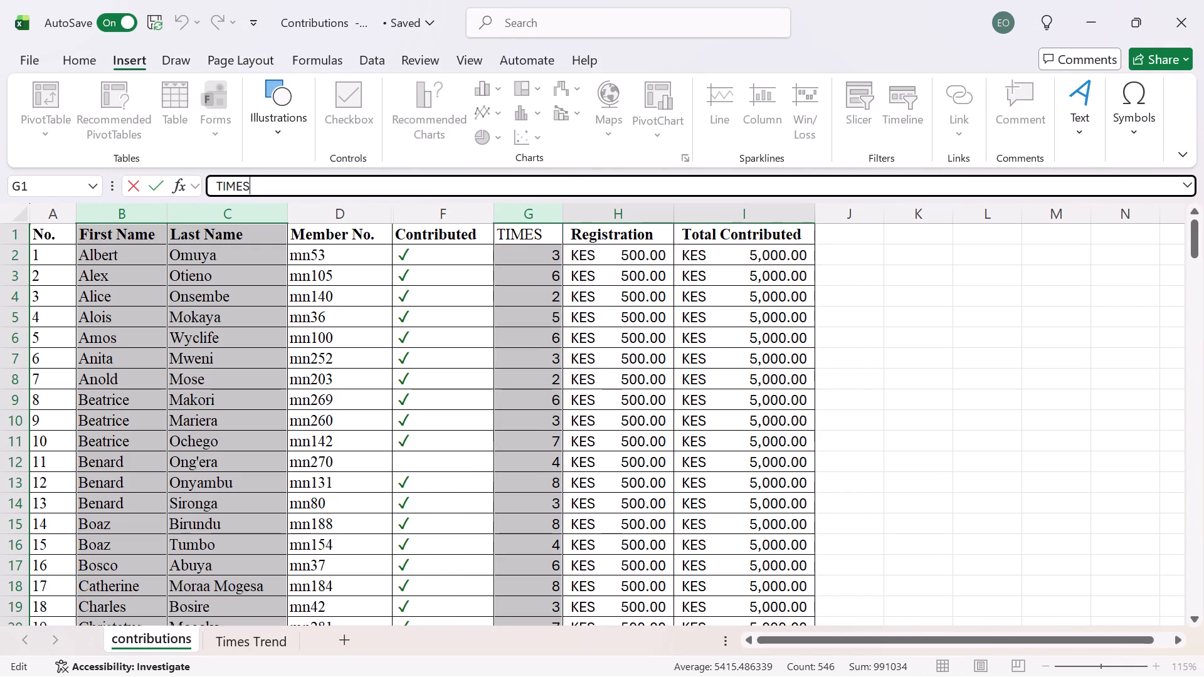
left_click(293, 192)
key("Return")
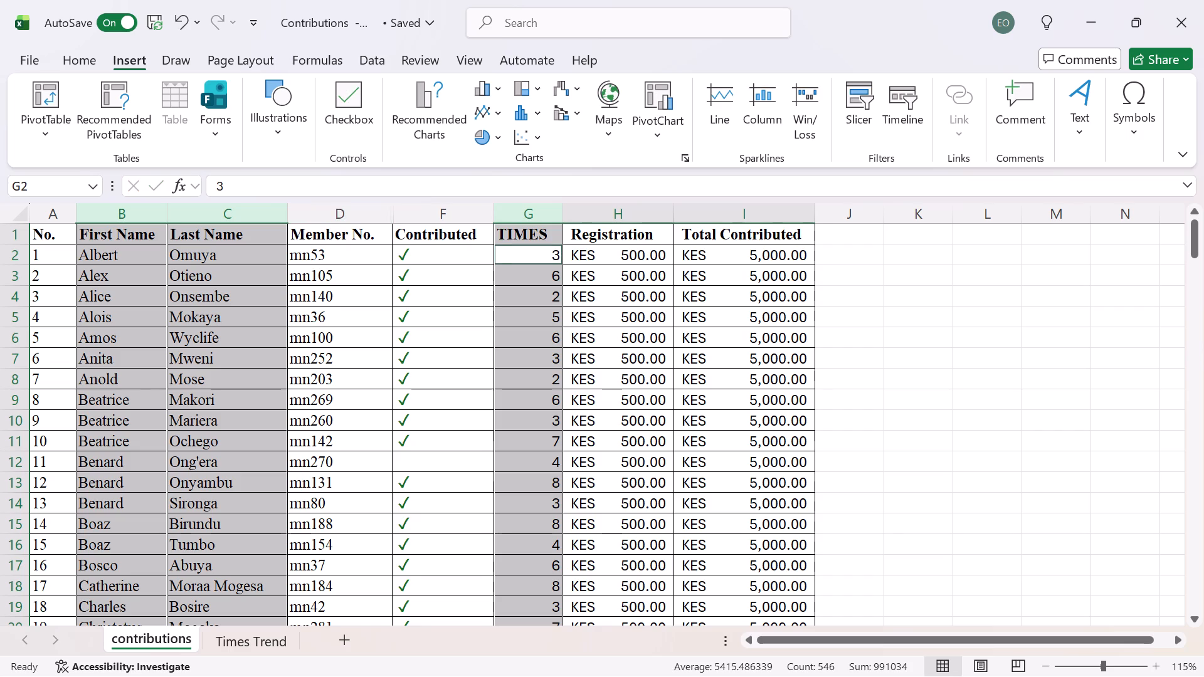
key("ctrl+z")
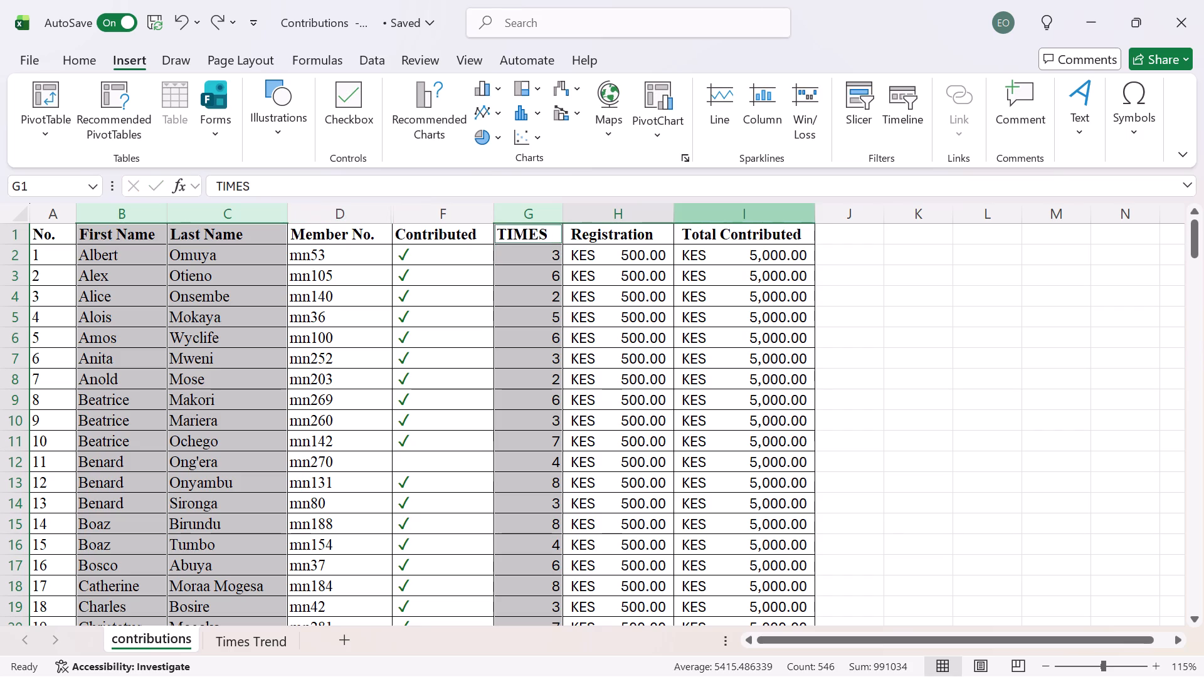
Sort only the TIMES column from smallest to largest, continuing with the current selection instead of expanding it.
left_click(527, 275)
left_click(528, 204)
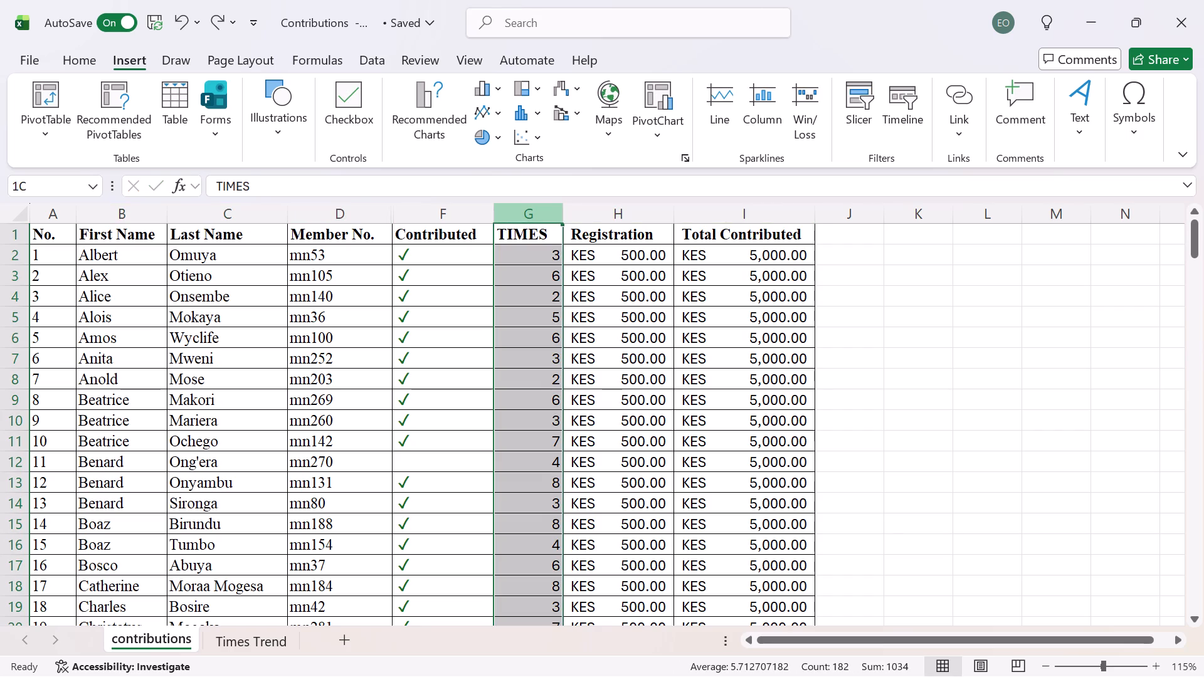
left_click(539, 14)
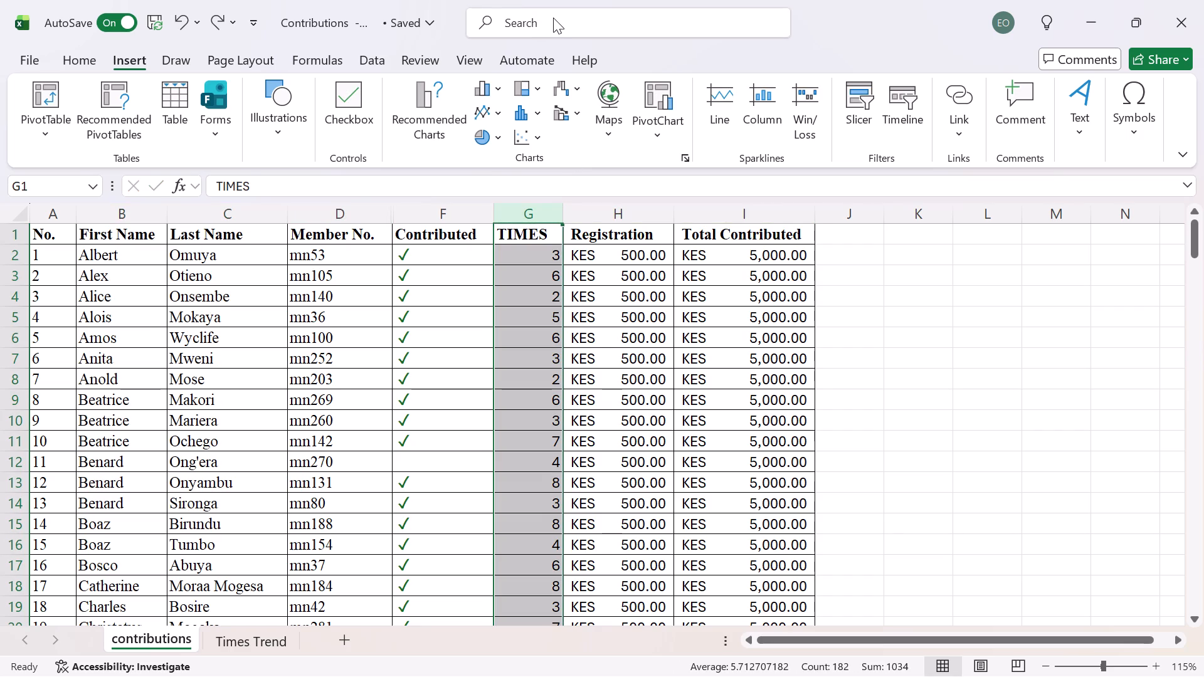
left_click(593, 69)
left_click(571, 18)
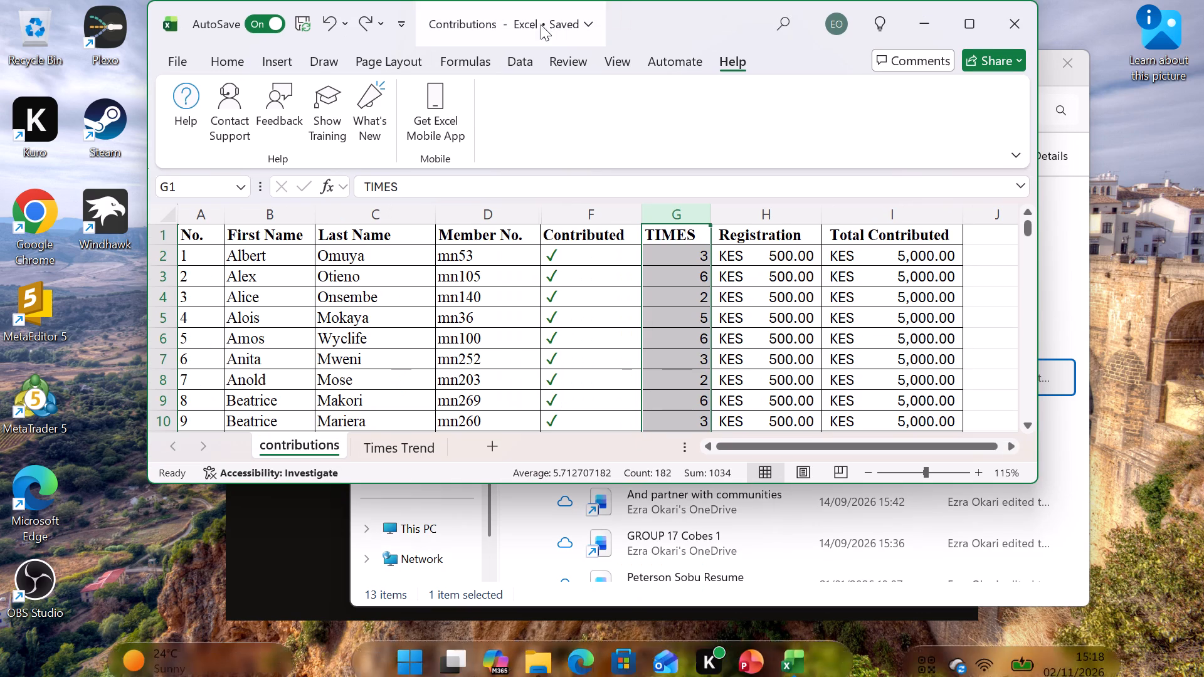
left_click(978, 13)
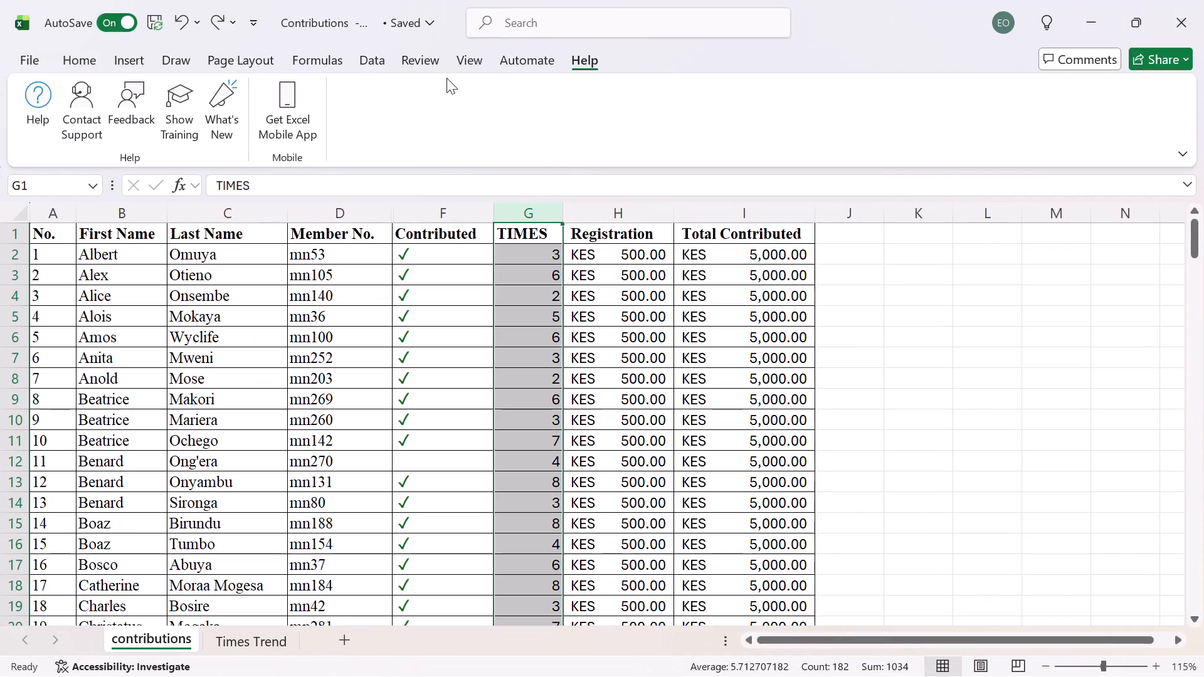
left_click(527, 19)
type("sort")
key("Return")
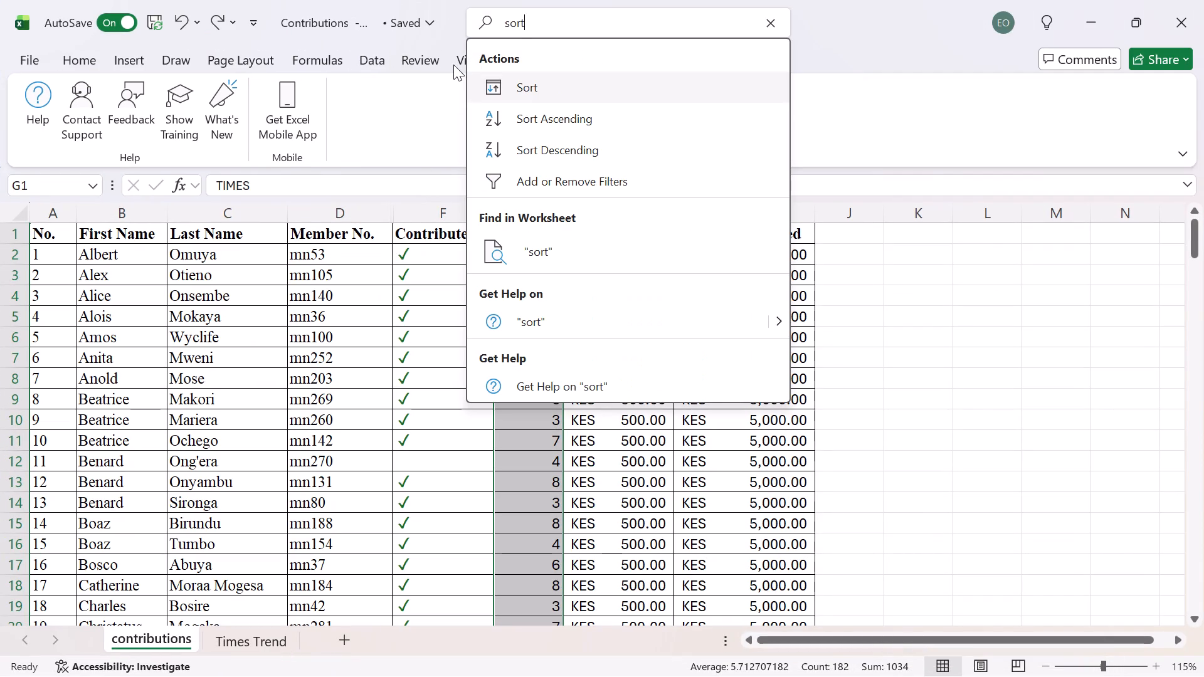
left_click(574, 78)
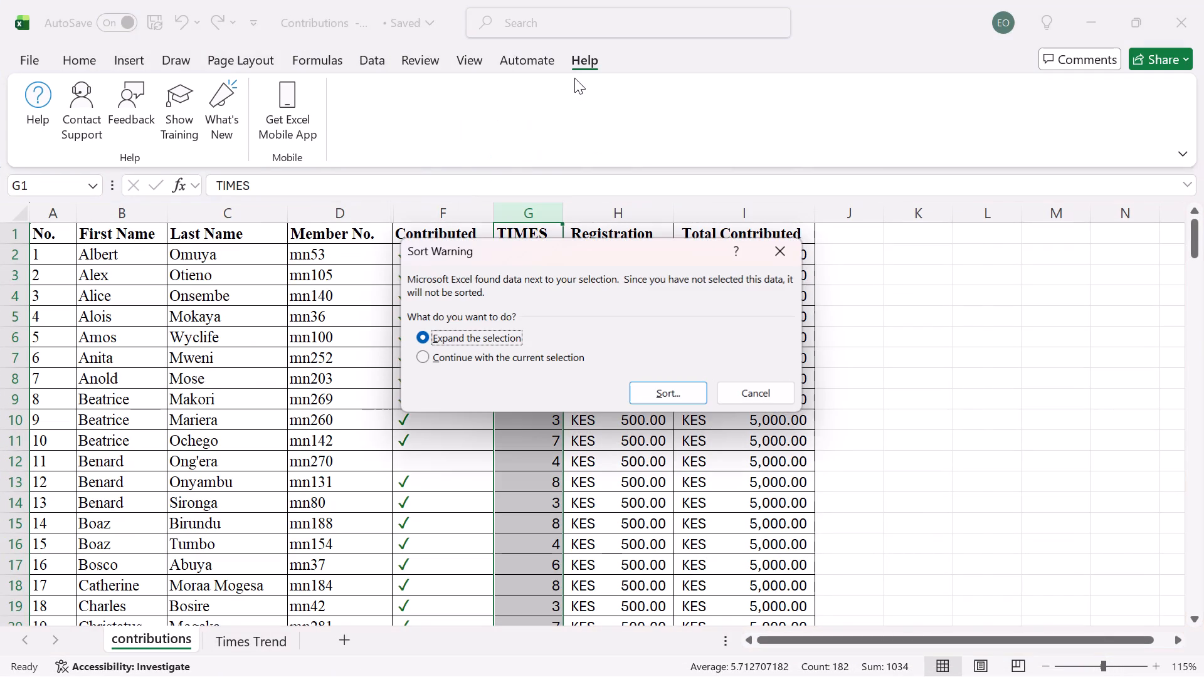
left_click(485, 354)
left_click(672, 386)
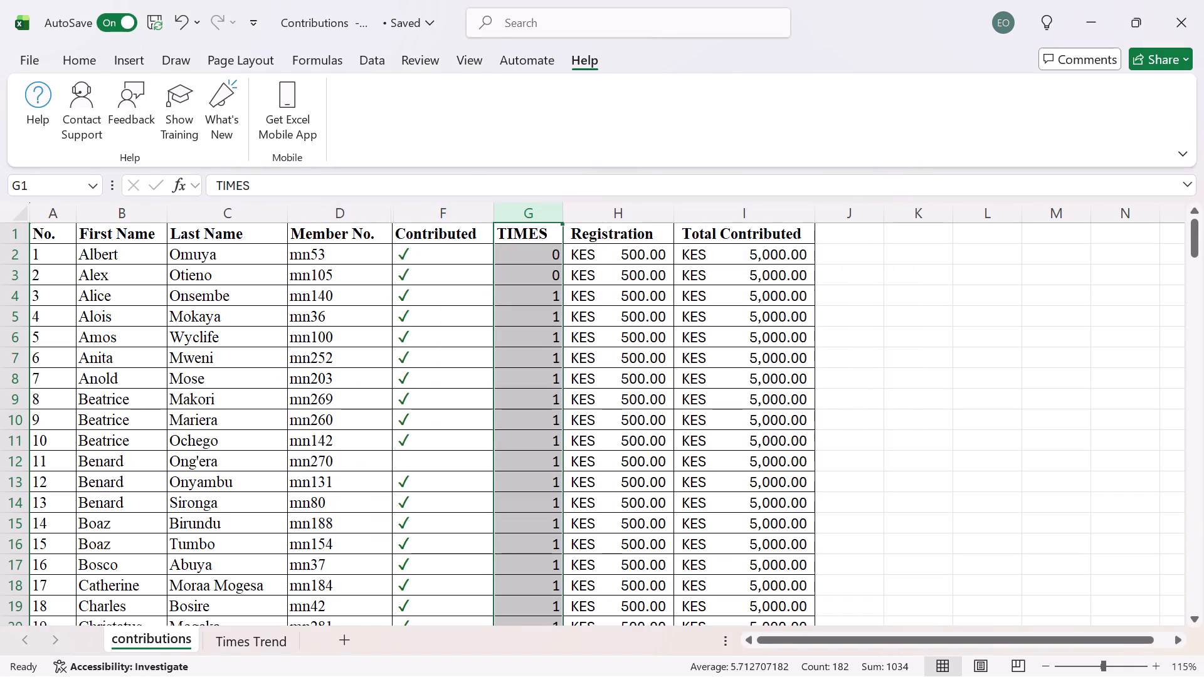
Examine the sorted TIMES values against the member records down to the Totals row.
scroll(564, 386, "down", 2)
scroll(564, 386, "up", 2)
scroll(564, 386, "down", 8)
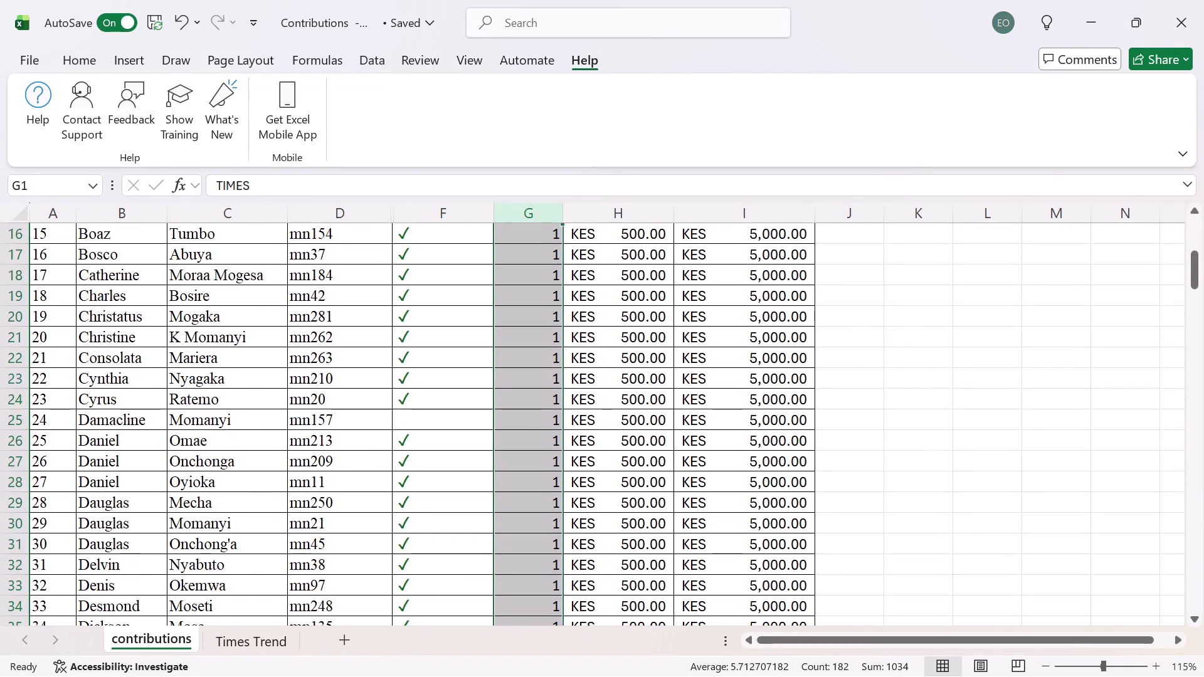
scroll(566, 385, "down", 20)
scroll(566, 385, "down", 18)
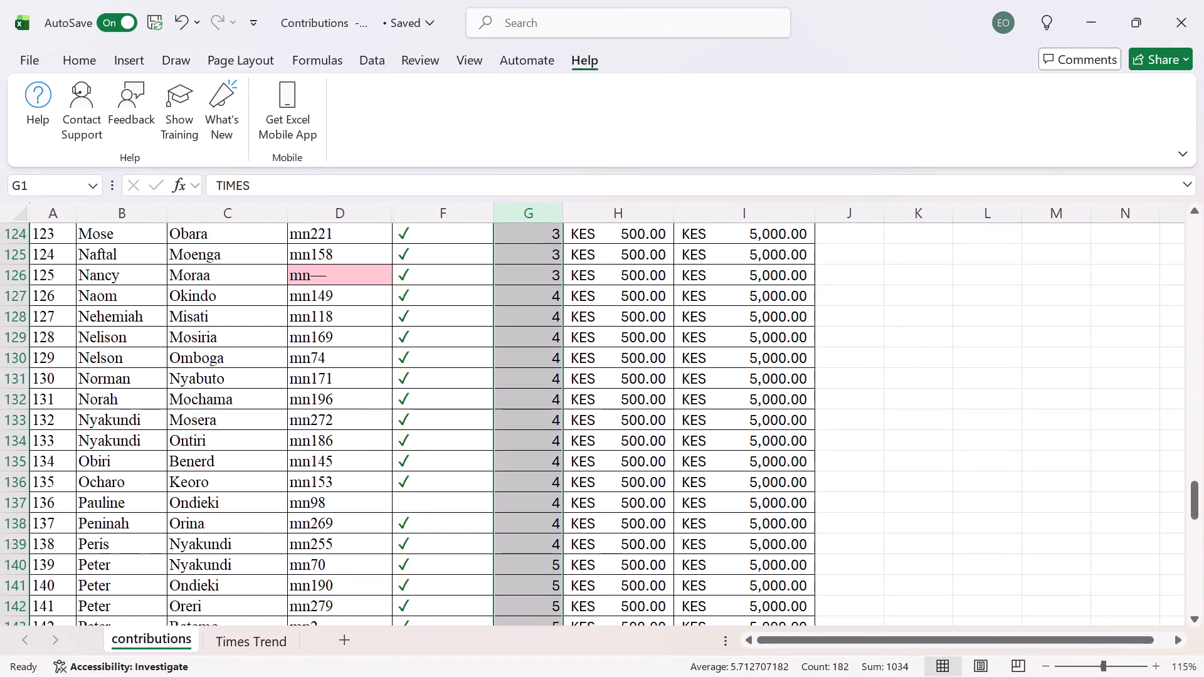
scroll(529, 384, "down", 18)
scroll(527, 394, "up", 7)
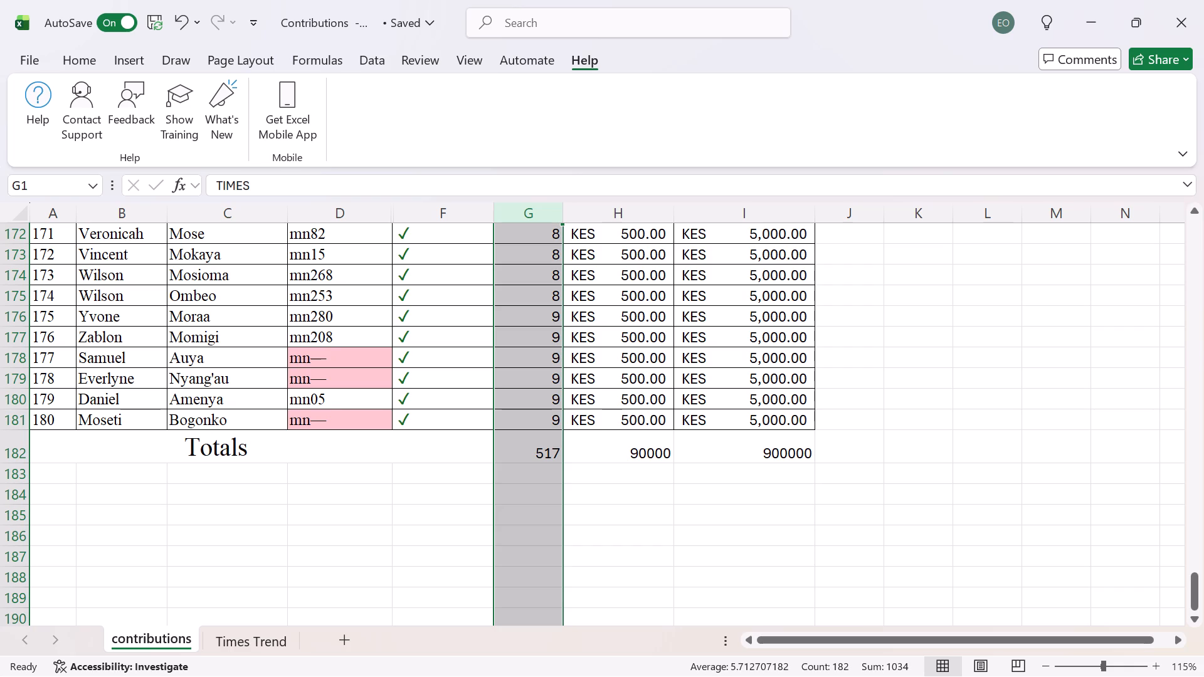
scroll(485, 397, "up", 8)
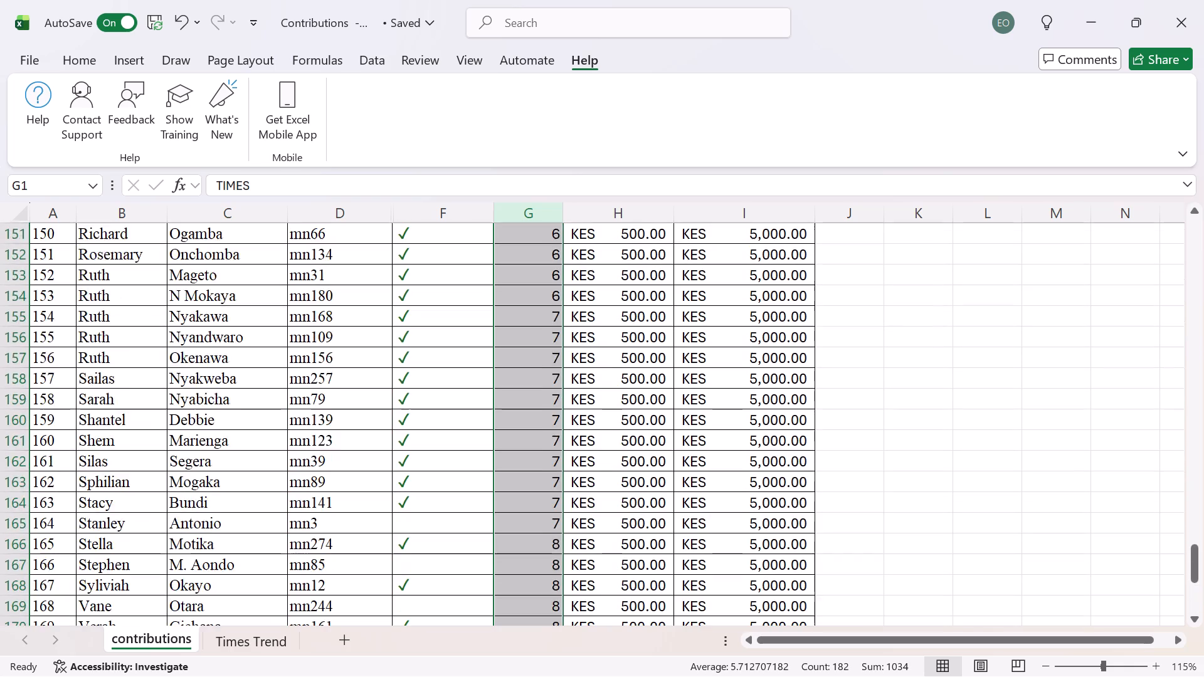
scroll(487, 396, "up", 10)
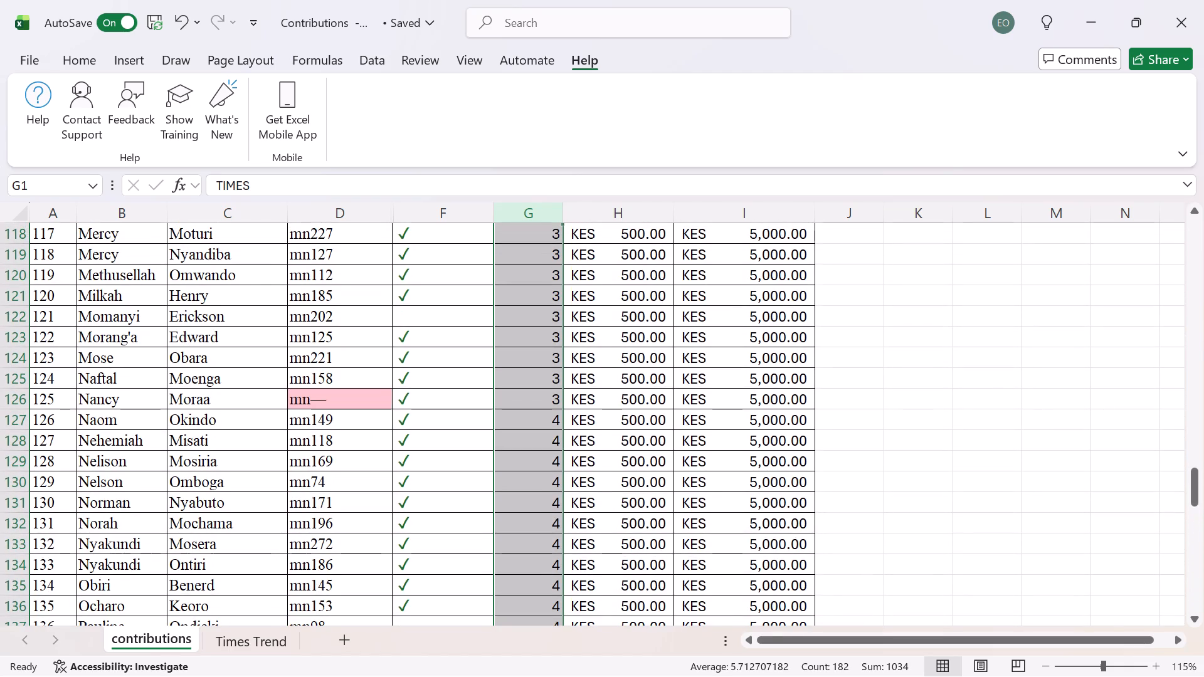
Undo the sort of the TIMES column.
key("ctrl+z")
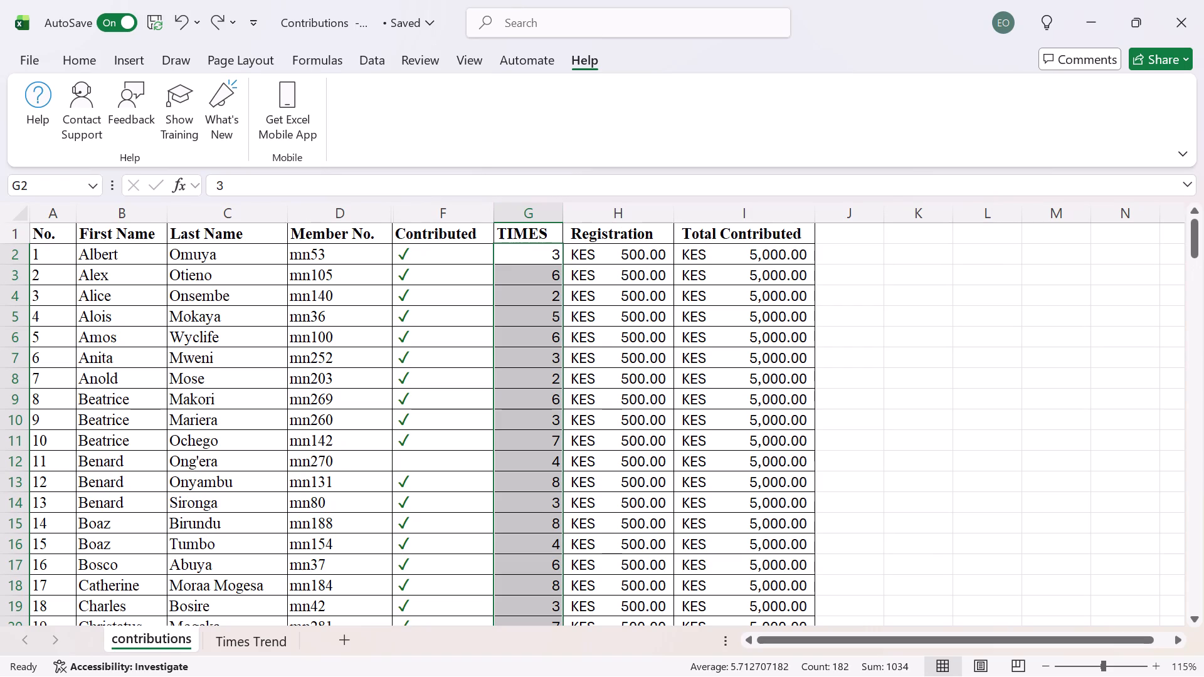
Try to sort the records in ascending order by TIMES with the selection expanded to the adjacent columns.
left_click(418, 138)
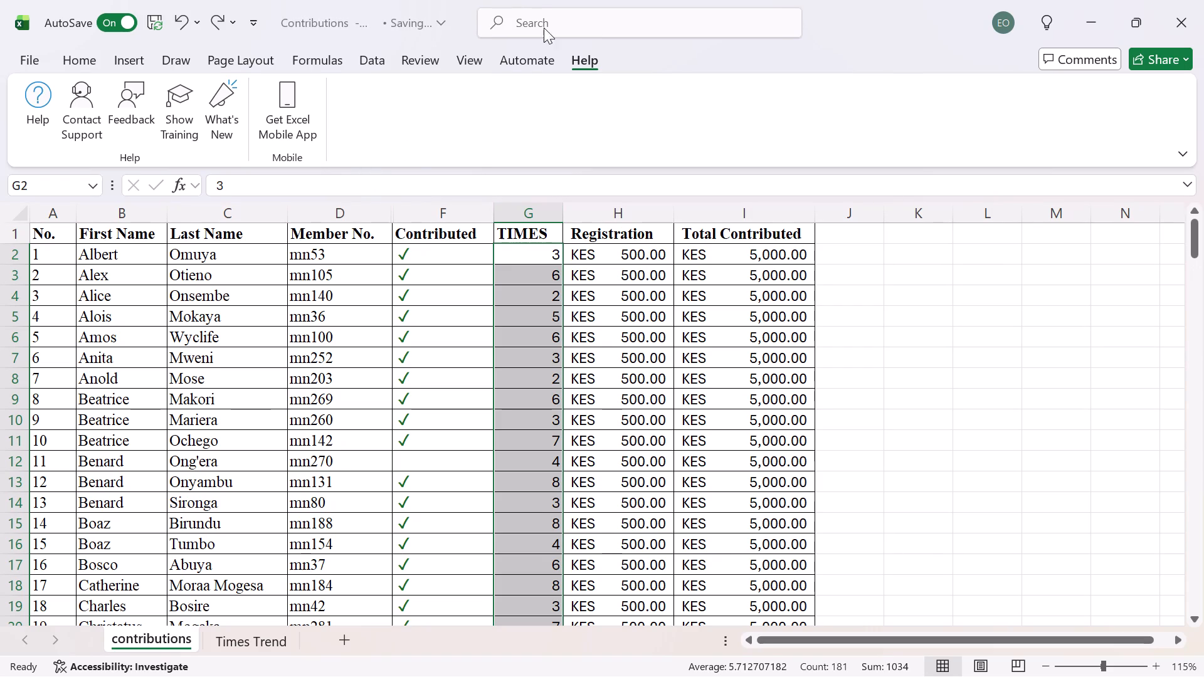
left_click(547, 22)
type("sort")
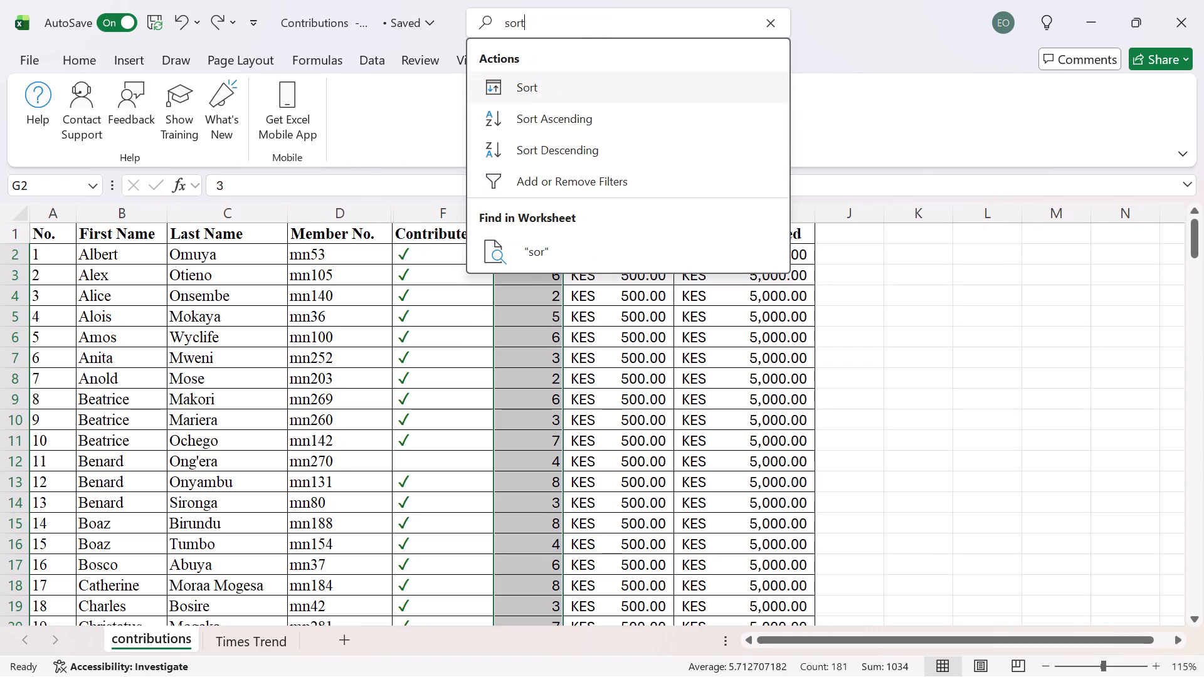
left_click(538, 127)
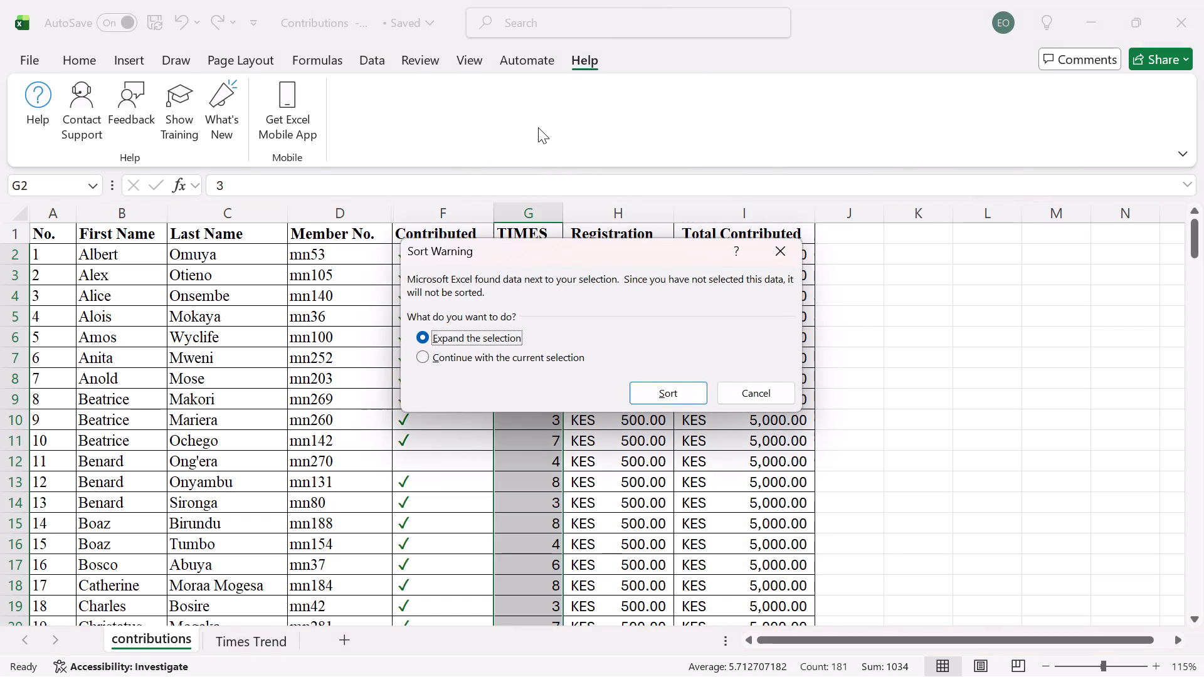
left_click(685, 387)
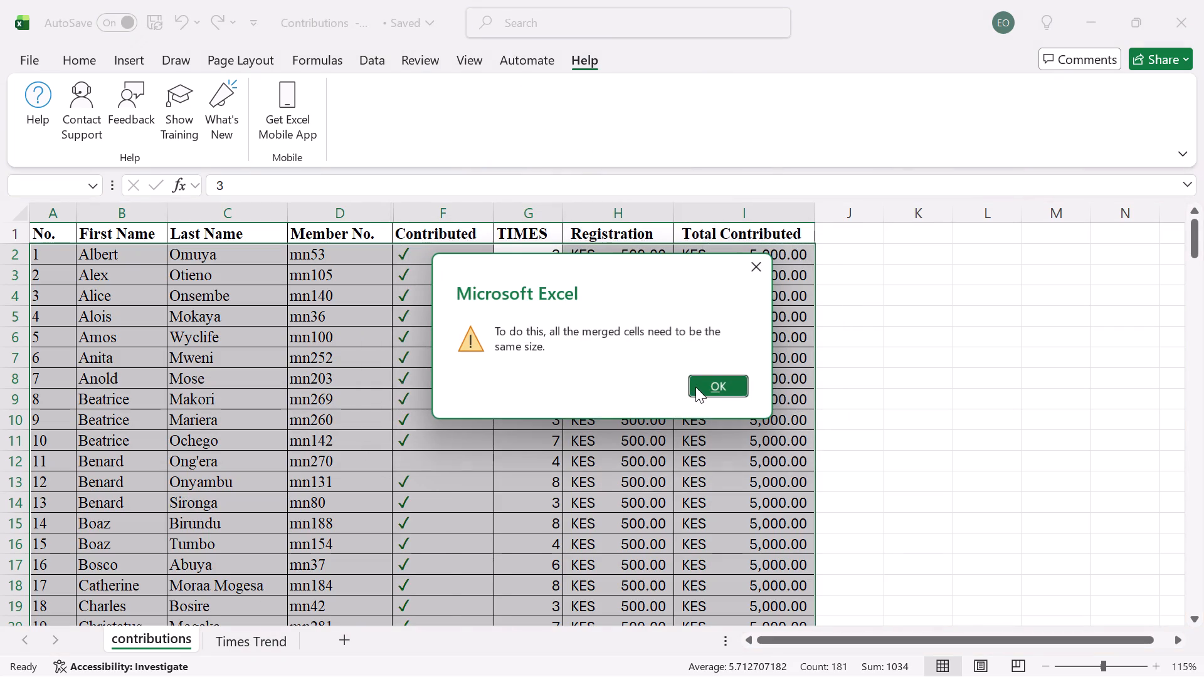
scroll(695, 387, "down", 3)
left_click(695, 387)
Sort the member records from First Name through Total Contributed, leaving out the No. column and Totals row, by TIMES from smallest to largest.
scroll(695, 387, "down", 7)
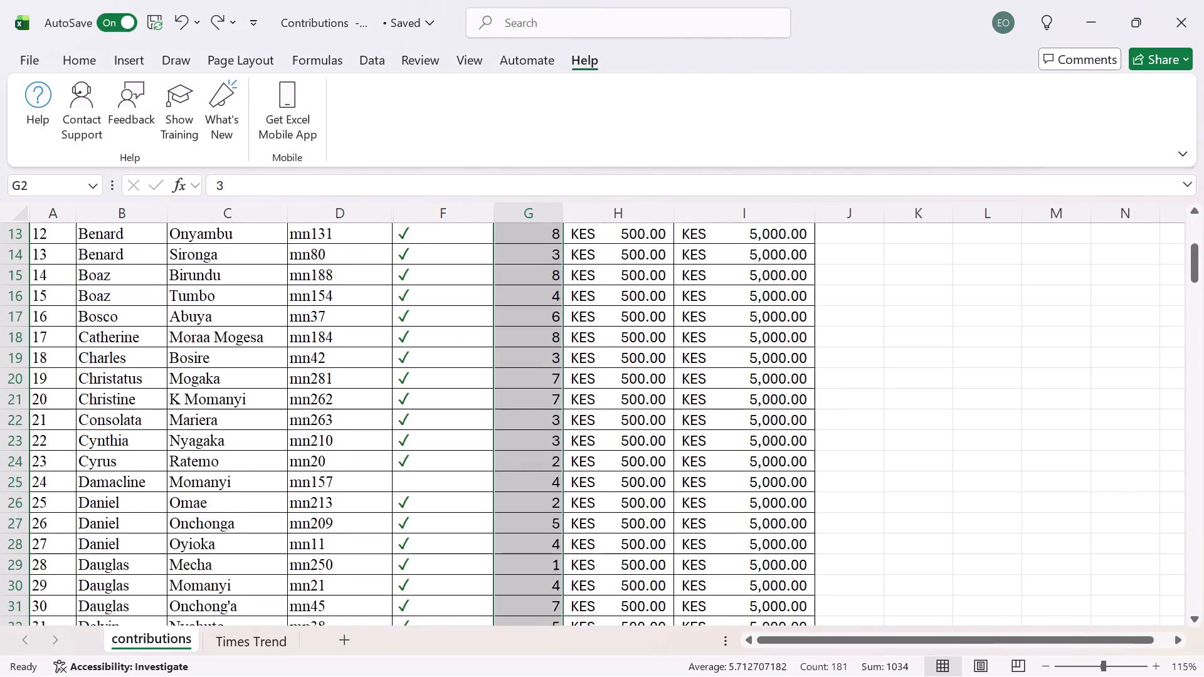
scroll(691, 378, "down", 20)
scroll(691, 378, "down", 18)
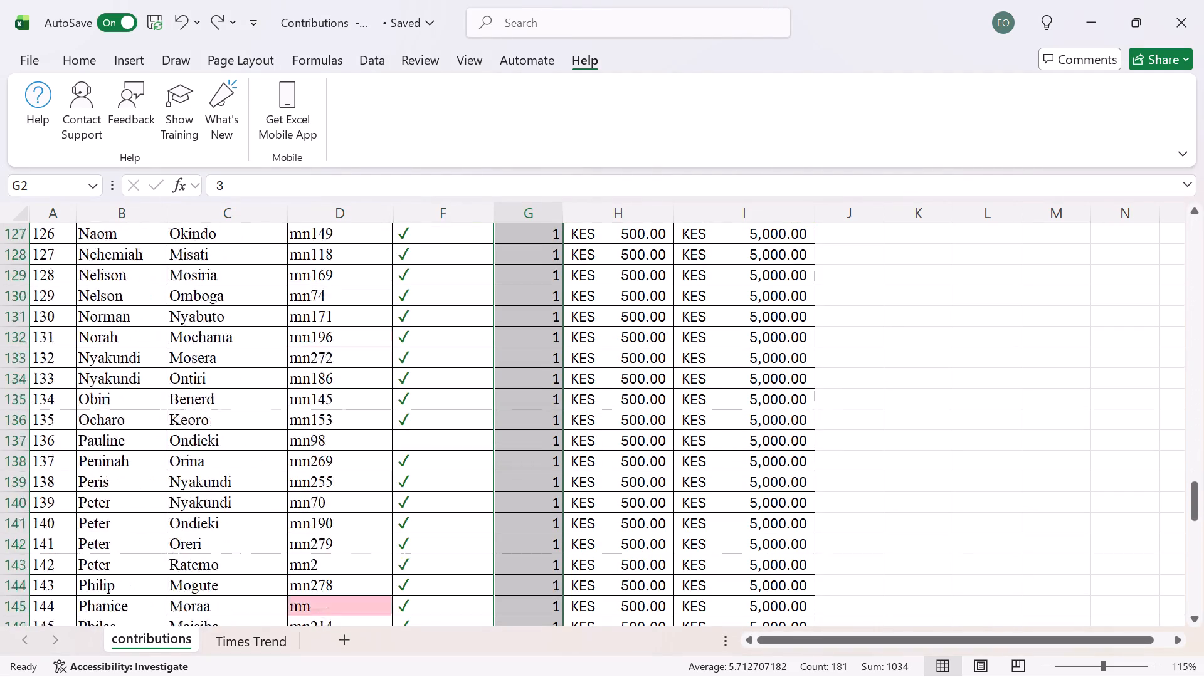
scroll(684, 368, "down", 14)
scroll(680, 369, "up", 2)
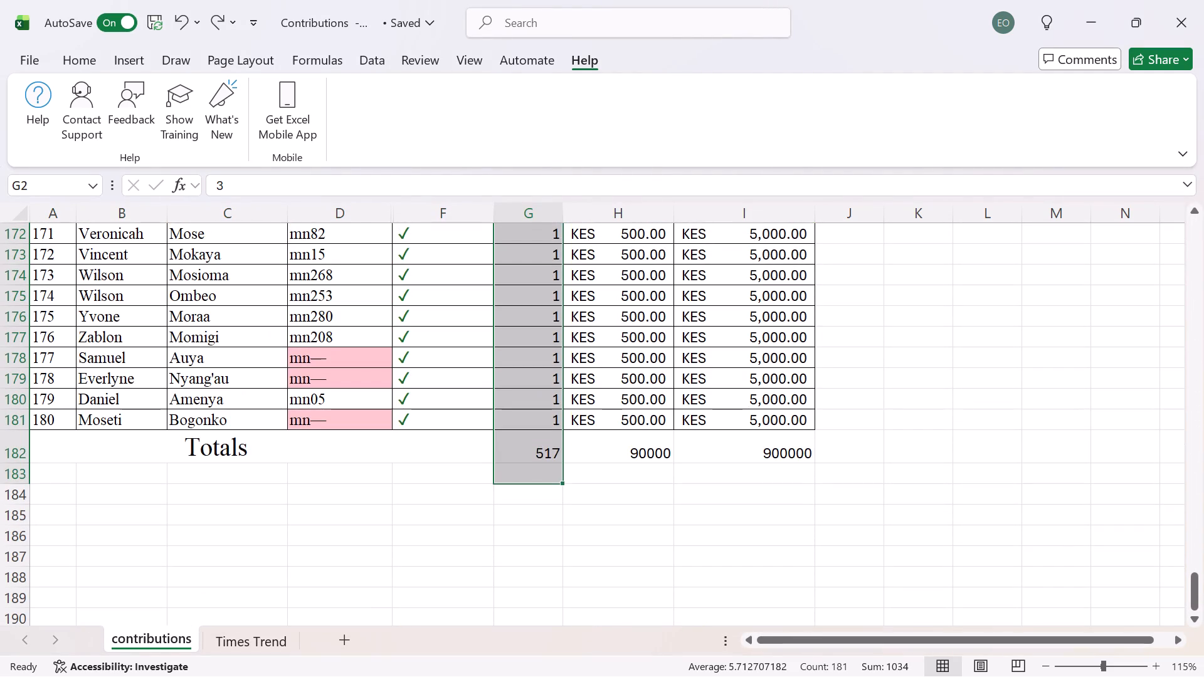
left_click(800, 424)
scroll(567, 330, "up", 12)
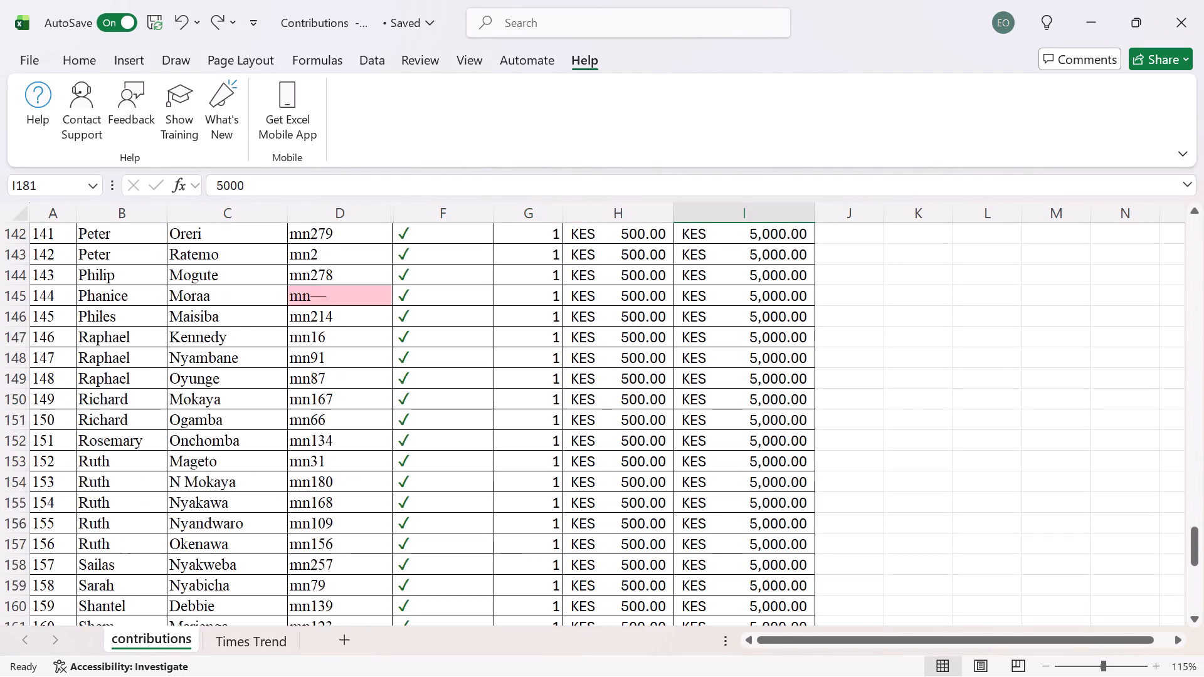
scroll(562, 327, "up", 19)
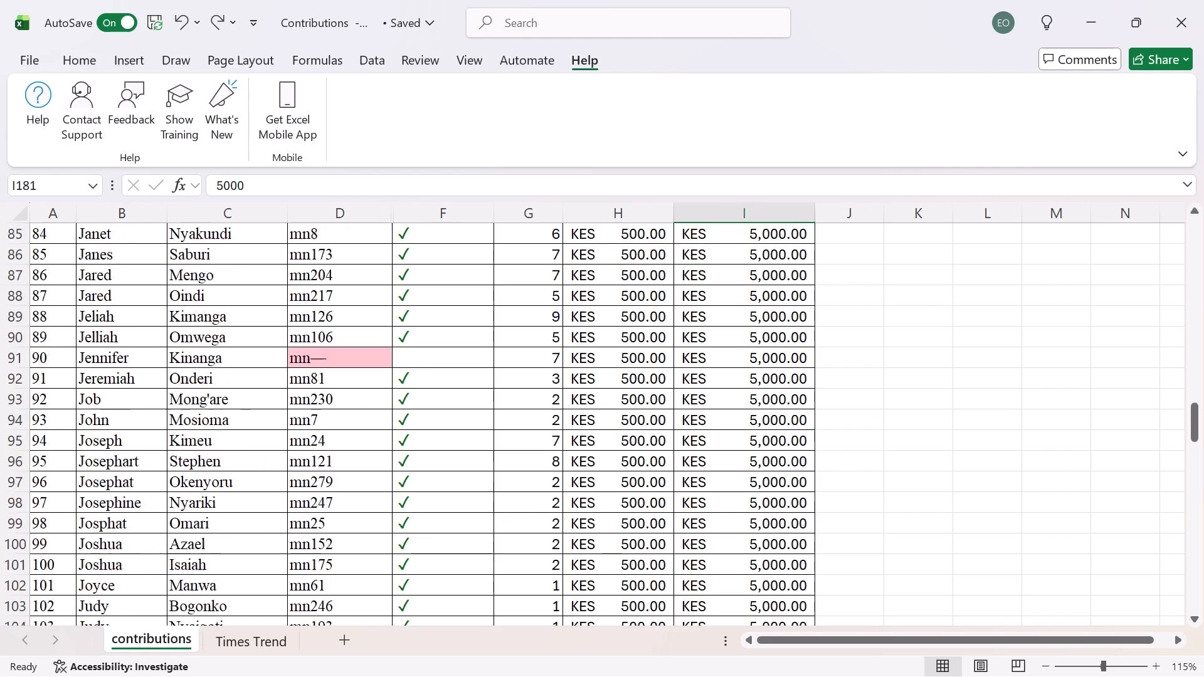
scroll(327, 271, "up", 20)
scroll(327, 271, "up", 9)
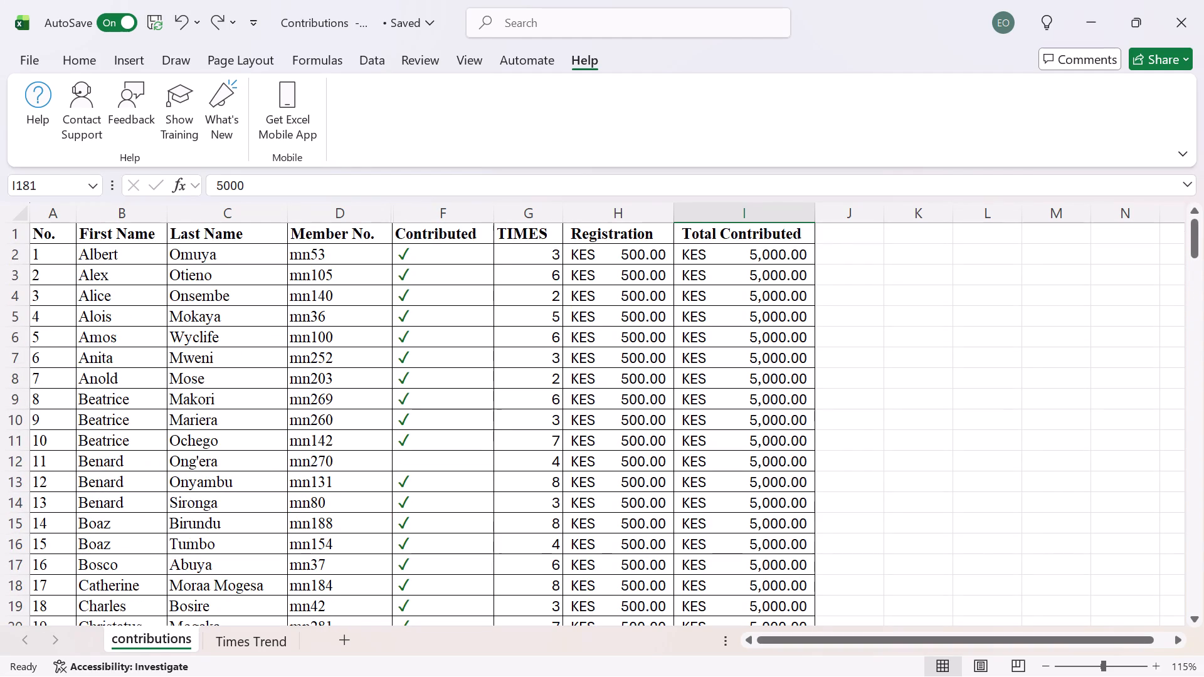
left_click(110, 249, "shift")
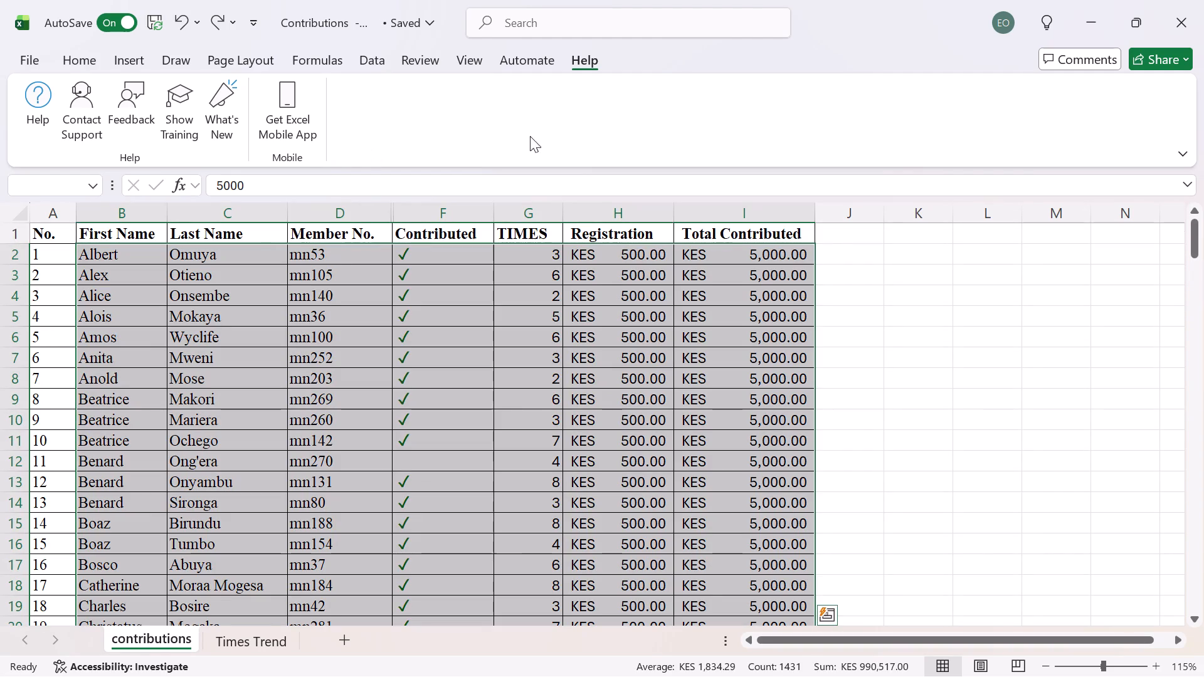
scroll(504, 199, "down", 20)
scroll(504, 199, "down", 4)
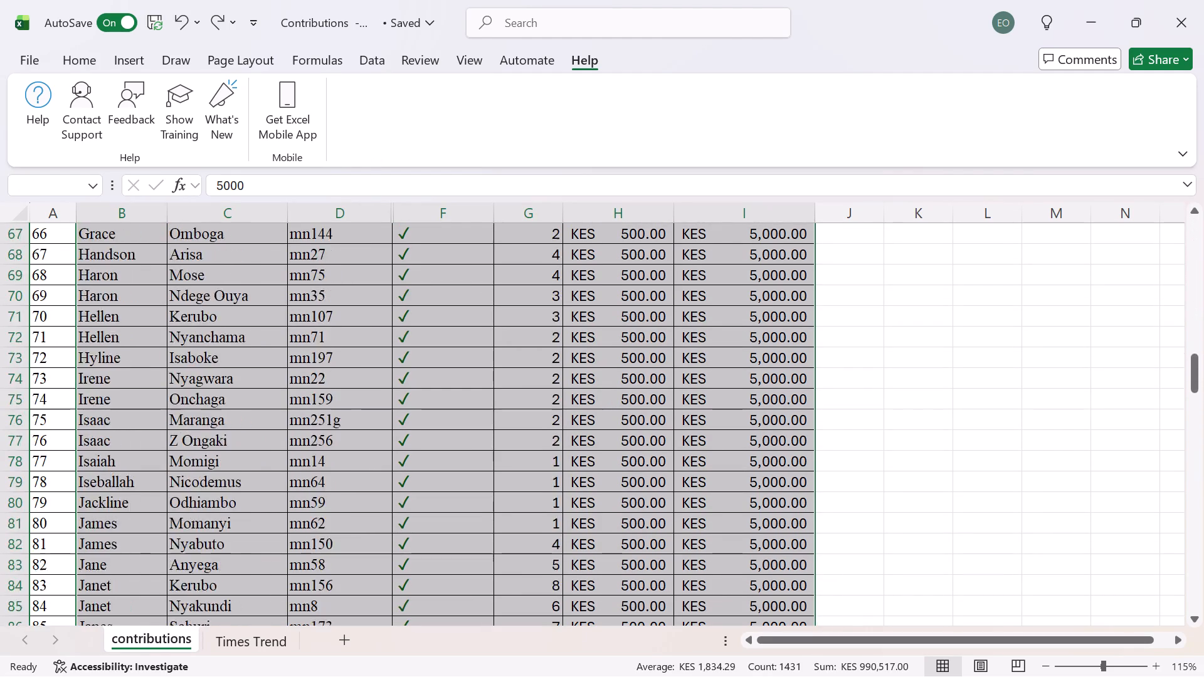
scroll(474, 312, "down", 20)
scroll(474, 312, "down", 10)
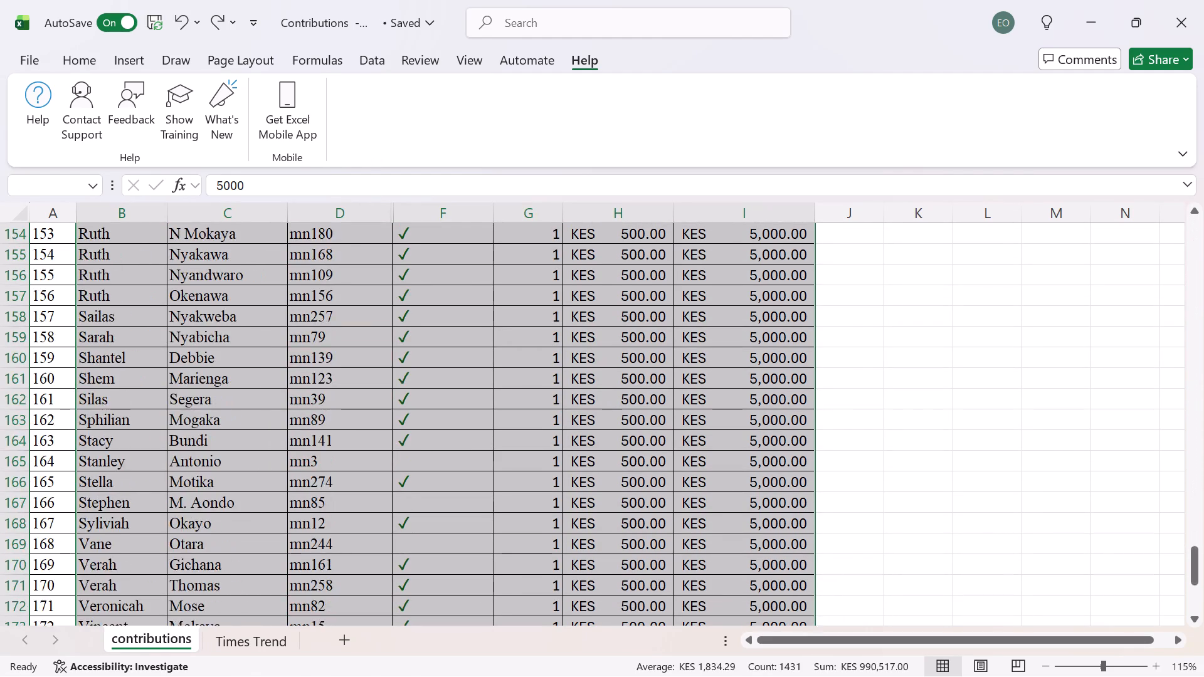
scroll(455, 291, "down", 6)
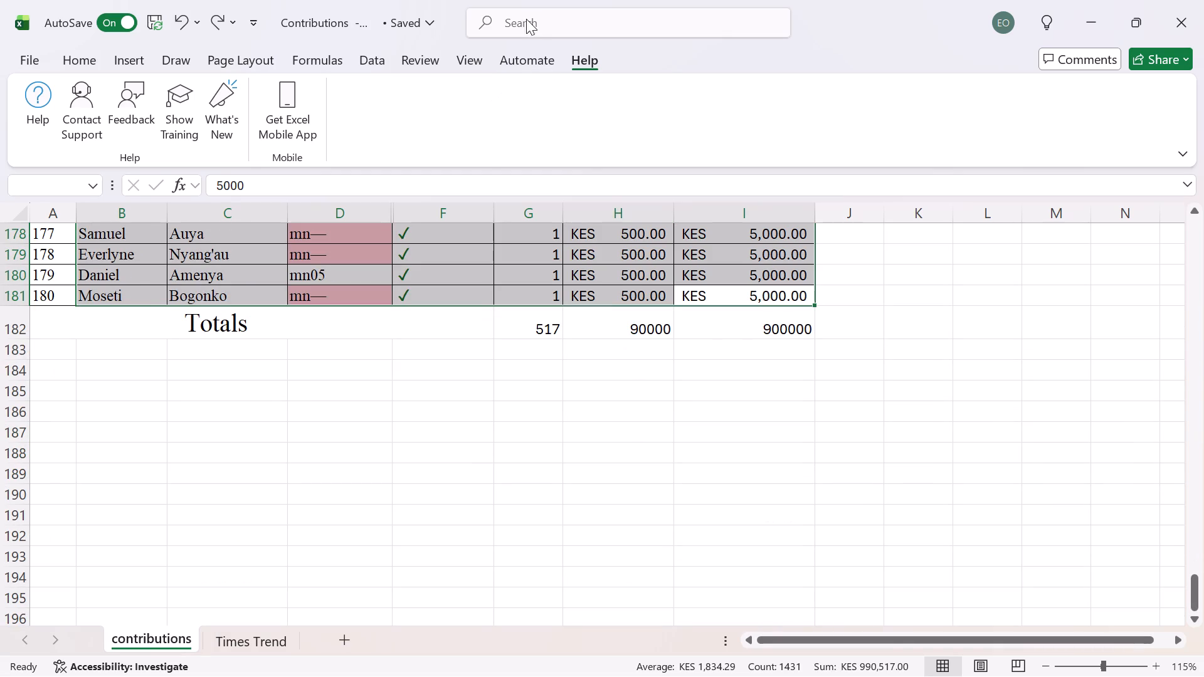
left_click(524, 18)
type("sor")
left_click(556, 87)
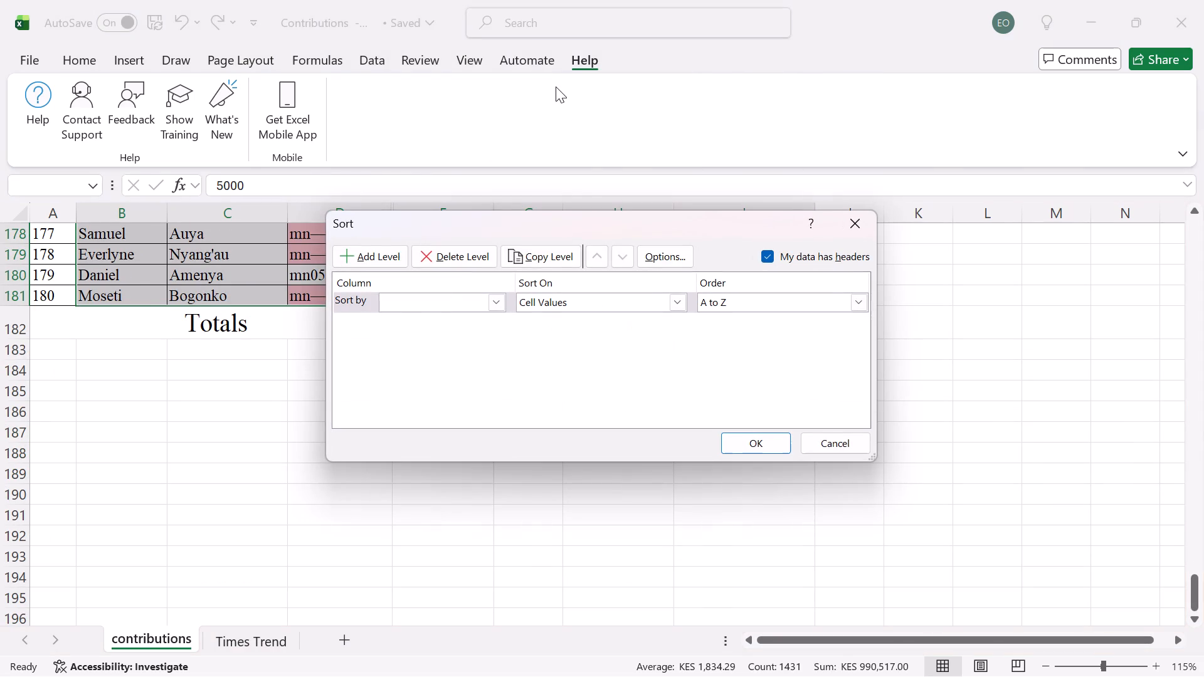
left_click(499, 305)
left_click(427, 381)
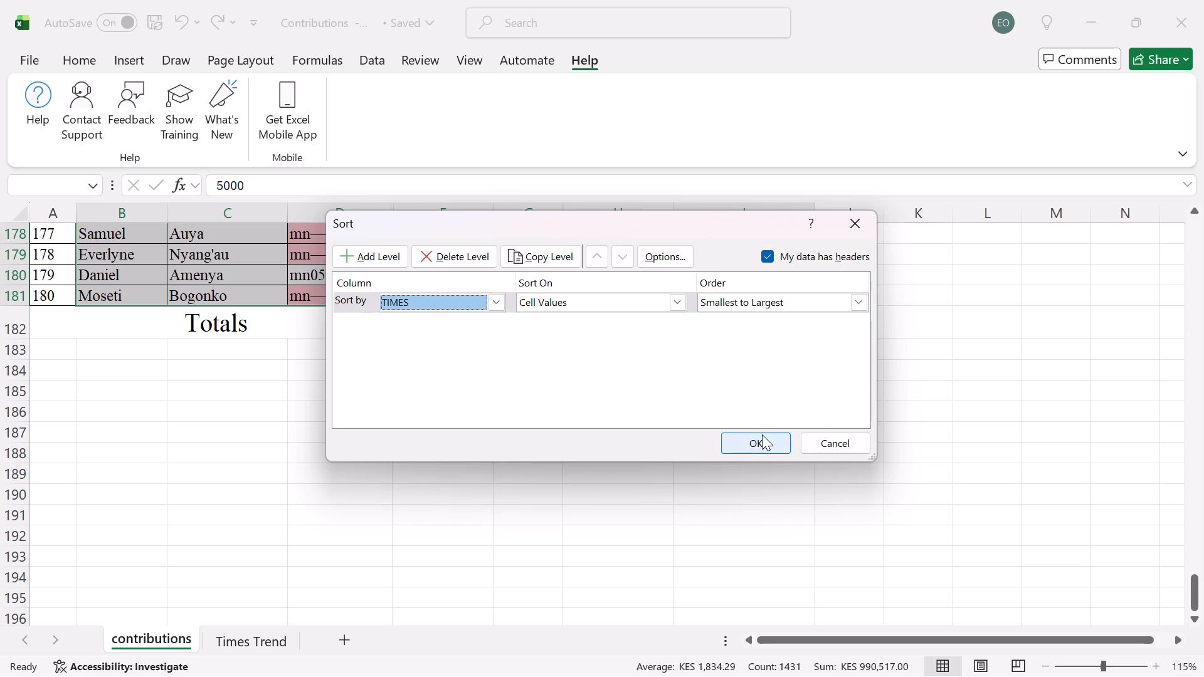
left_click(865, 309)
left_click_drag(786, 327, 786, 307)
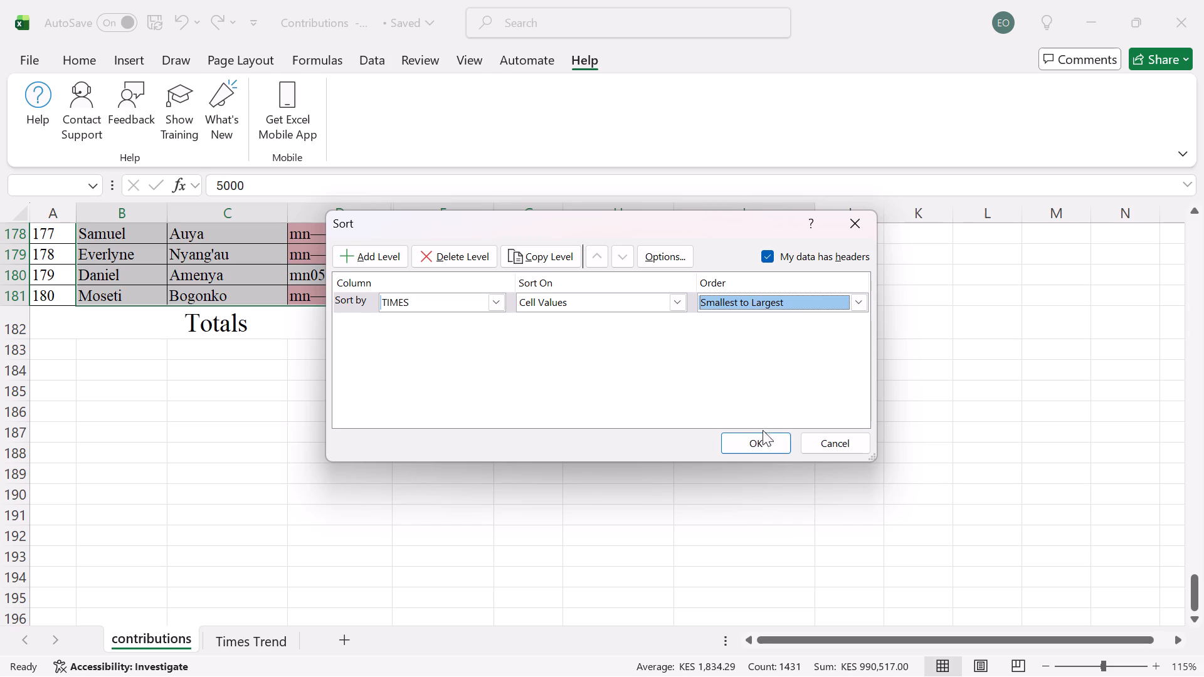
left_click(752, 450)
scroll(520, 398, "up", 4)
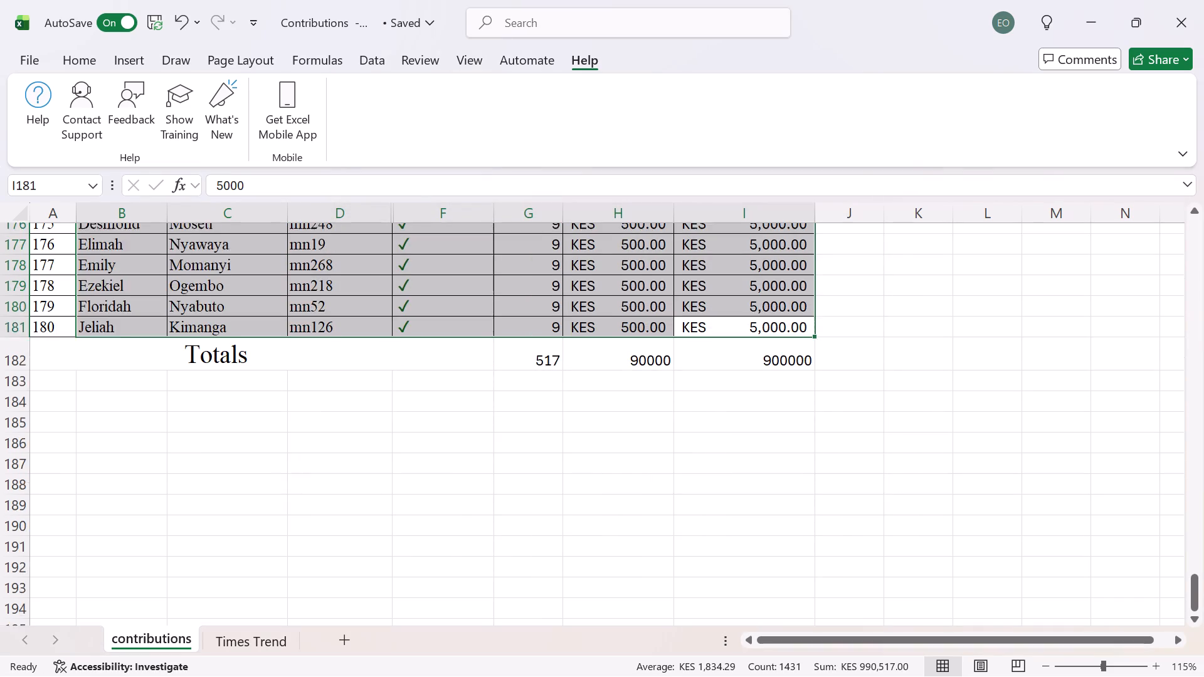
scroll(515, 396, "up", 20)
scroll(515, 396, "up", 14)
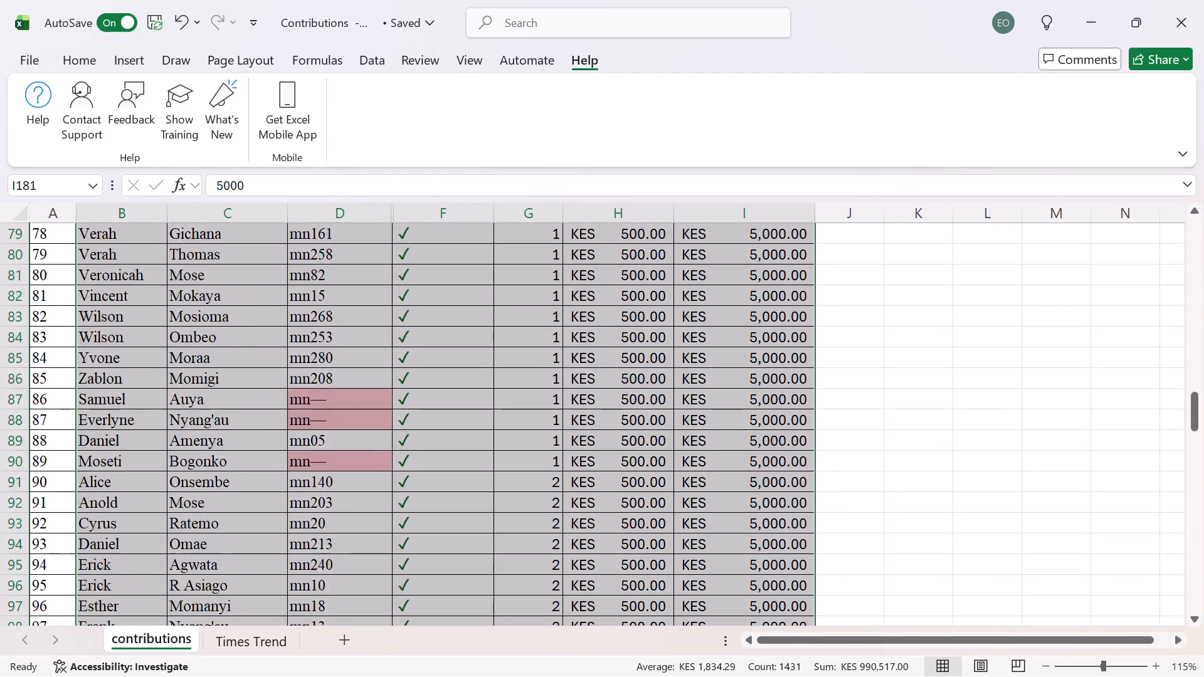
scroll(492, 343, "up", 20)
scroll(492, 343, "up", 12)
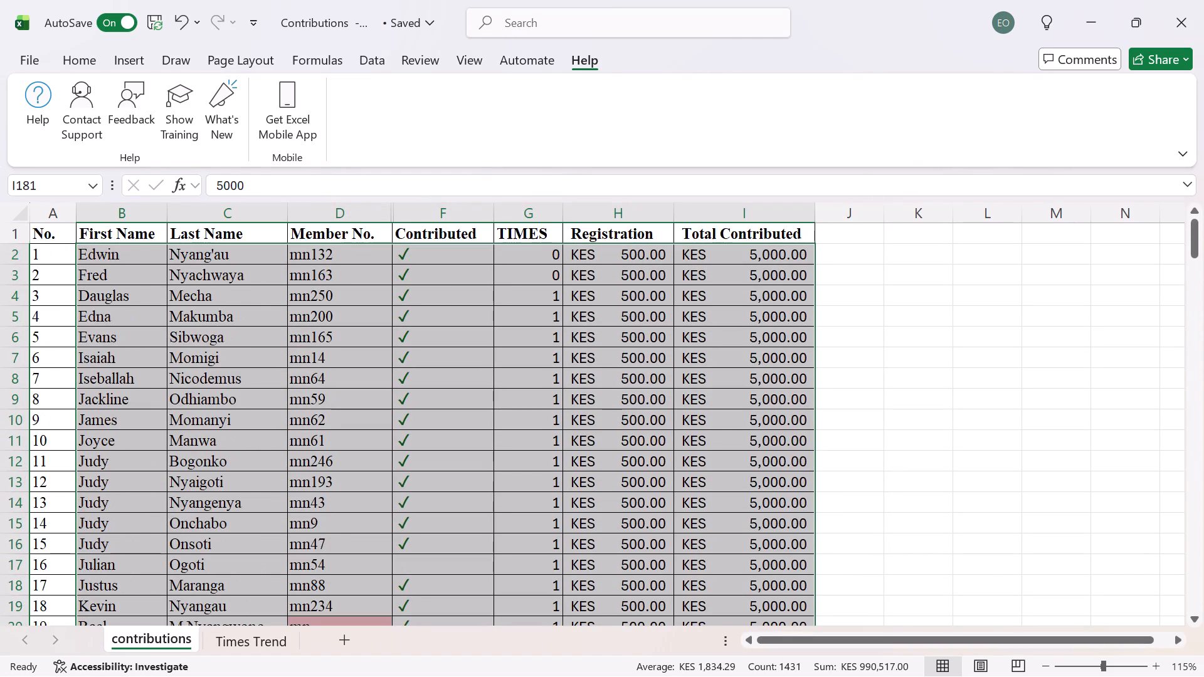
left_click(898, 409)
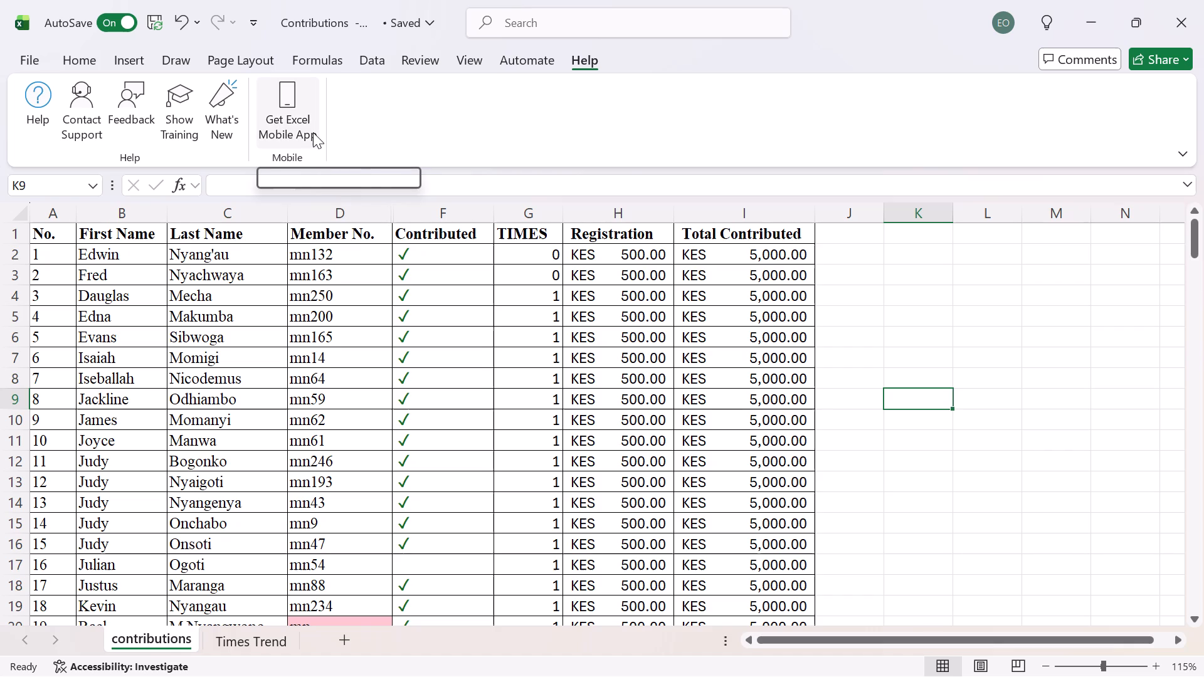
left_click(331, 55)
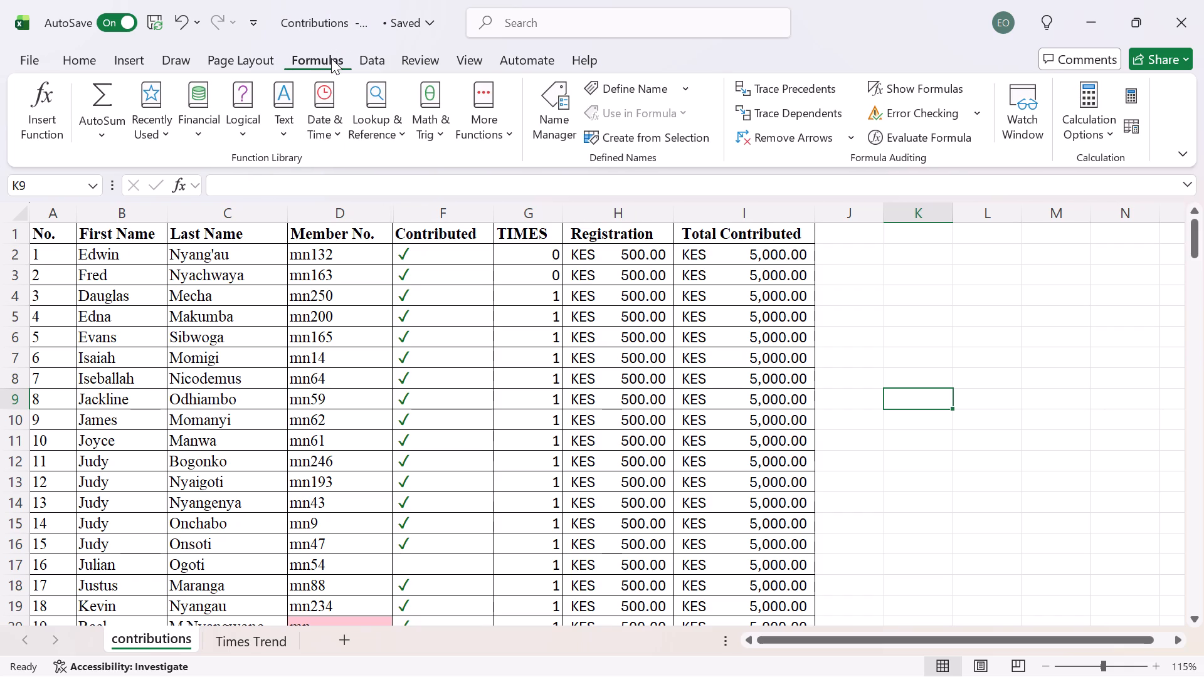
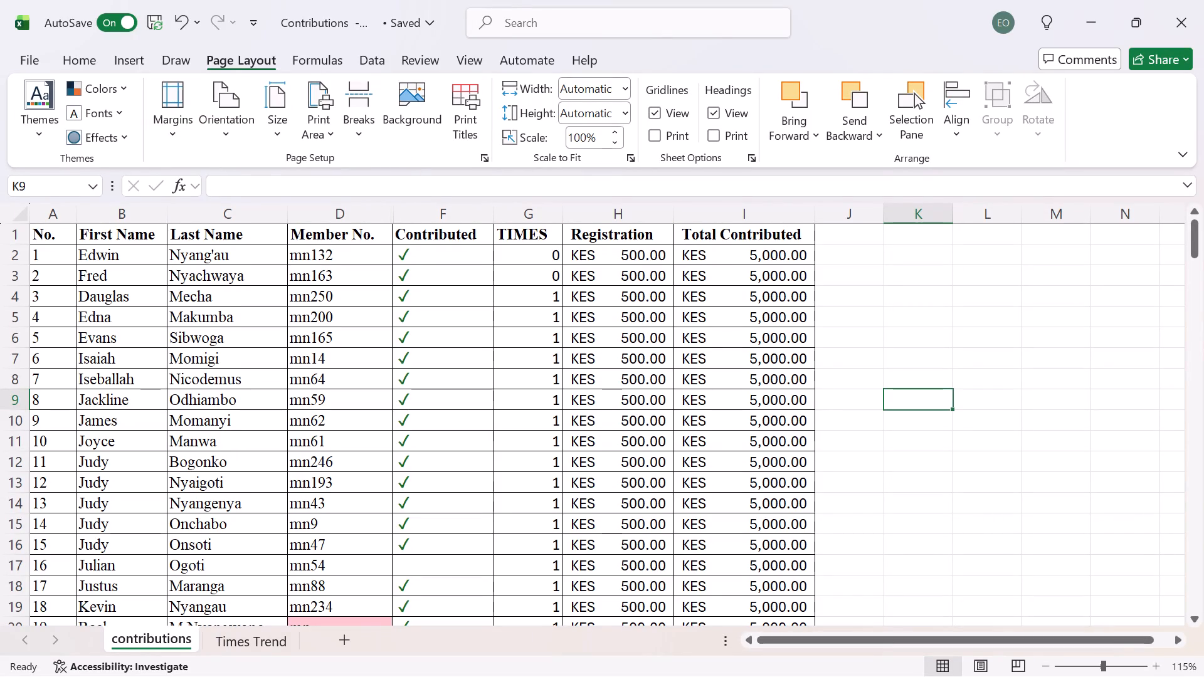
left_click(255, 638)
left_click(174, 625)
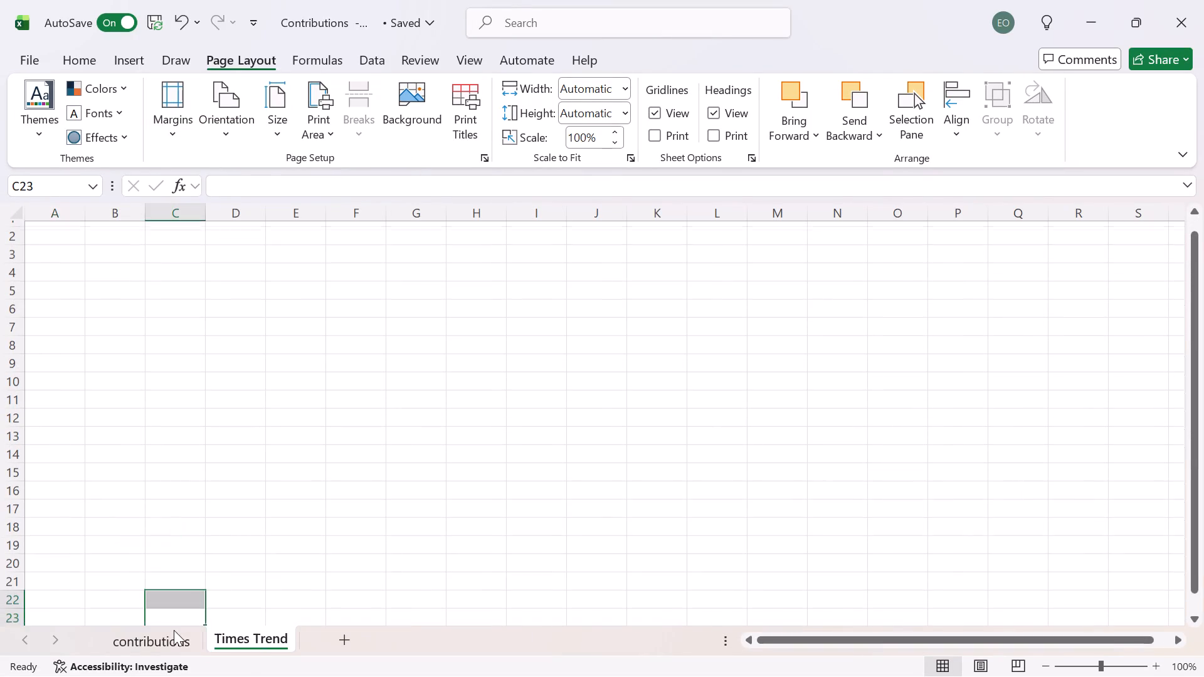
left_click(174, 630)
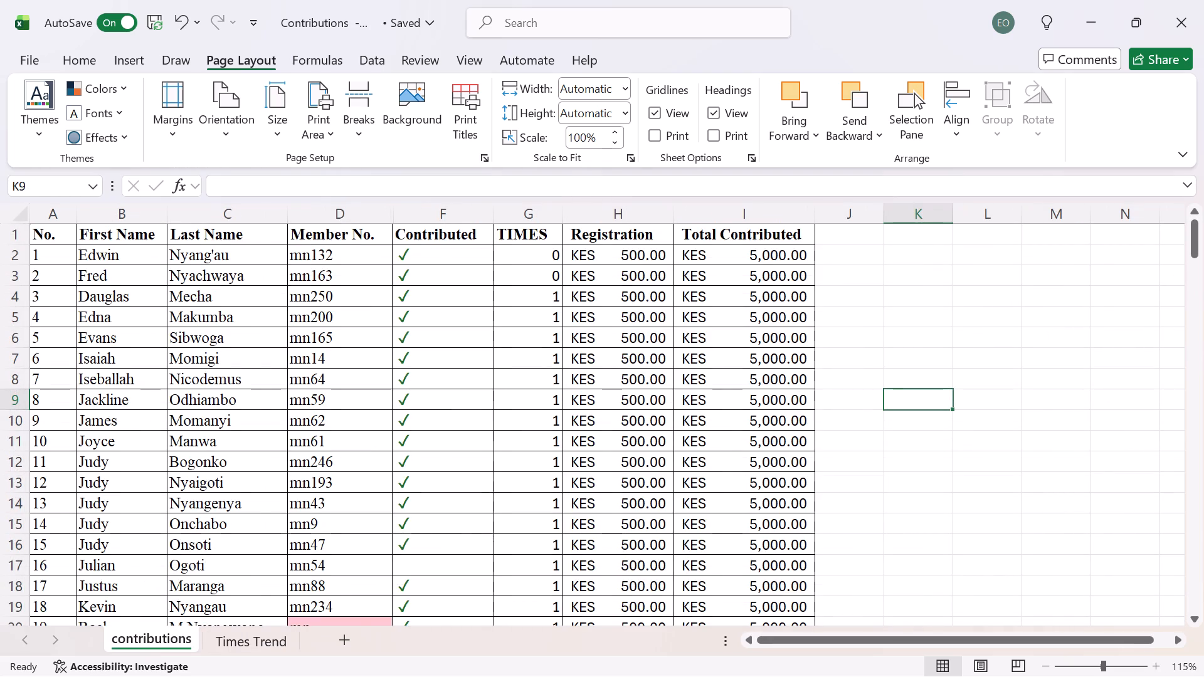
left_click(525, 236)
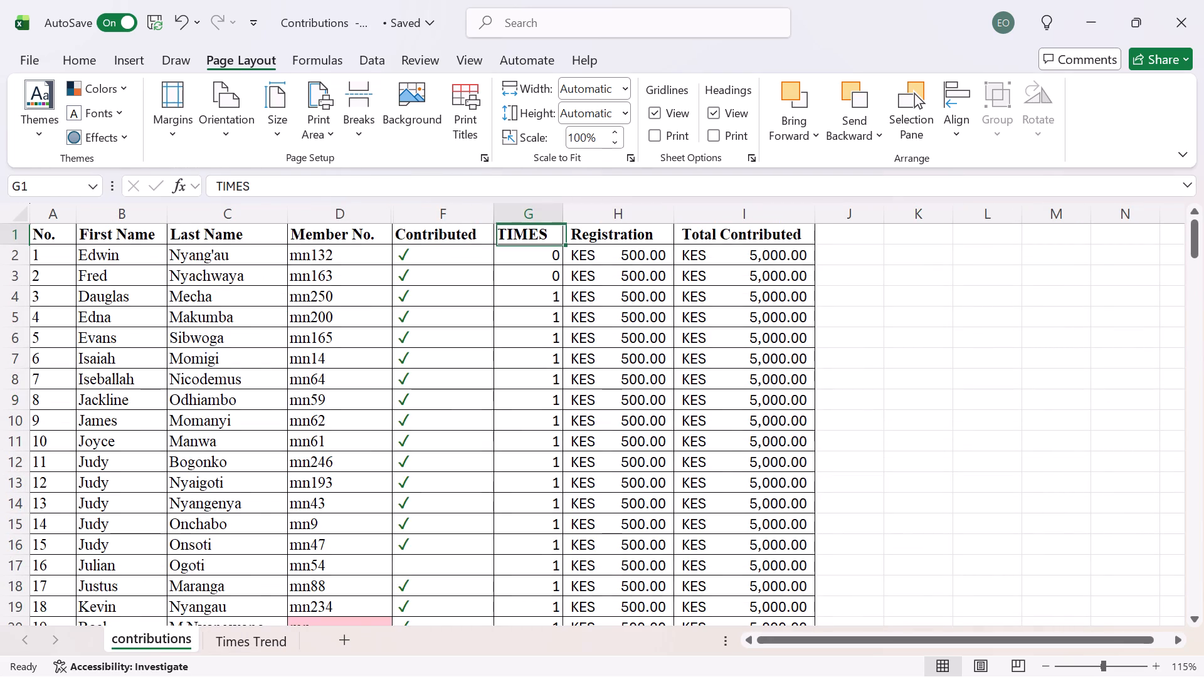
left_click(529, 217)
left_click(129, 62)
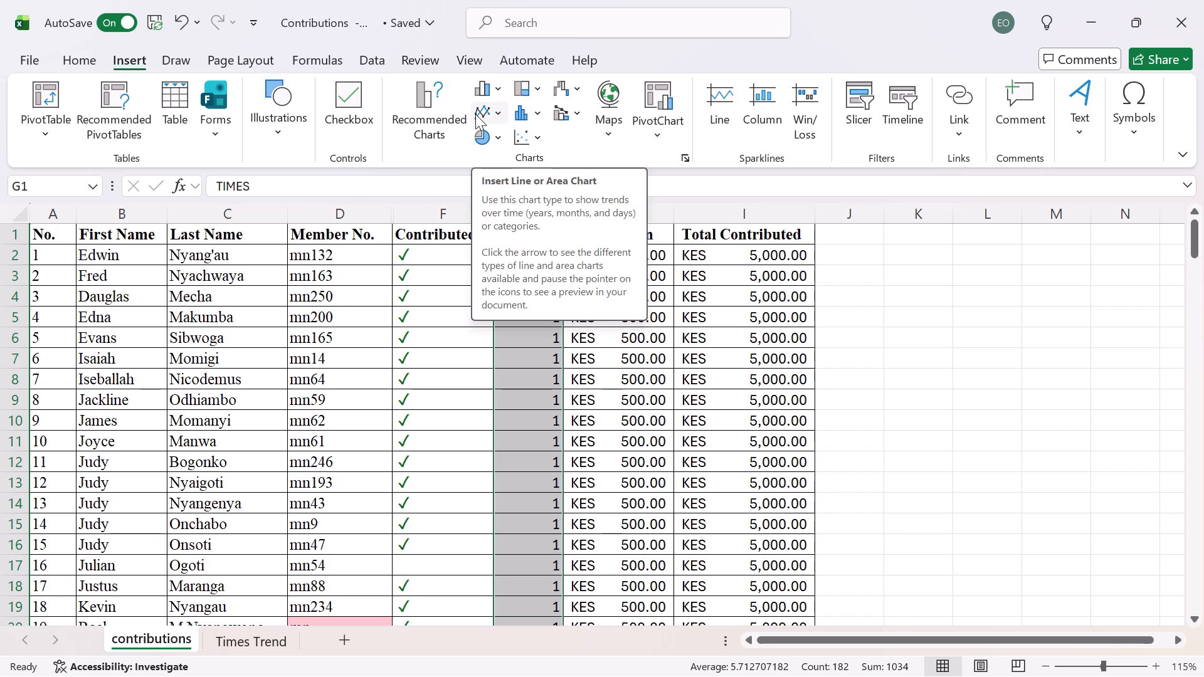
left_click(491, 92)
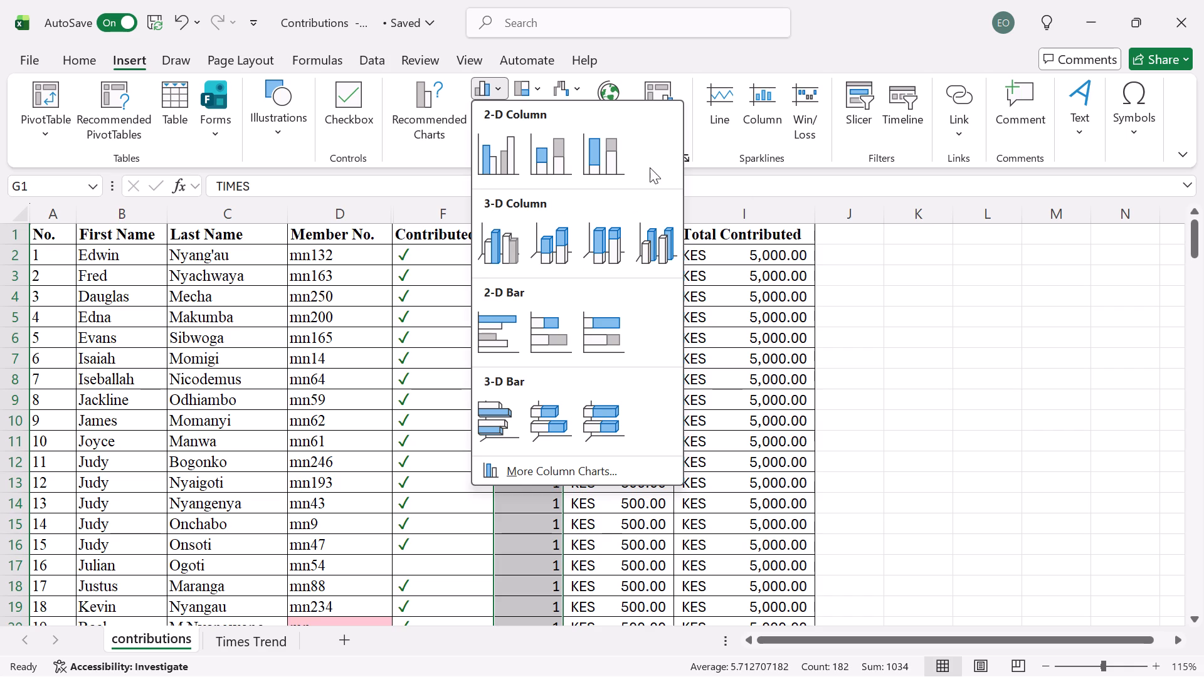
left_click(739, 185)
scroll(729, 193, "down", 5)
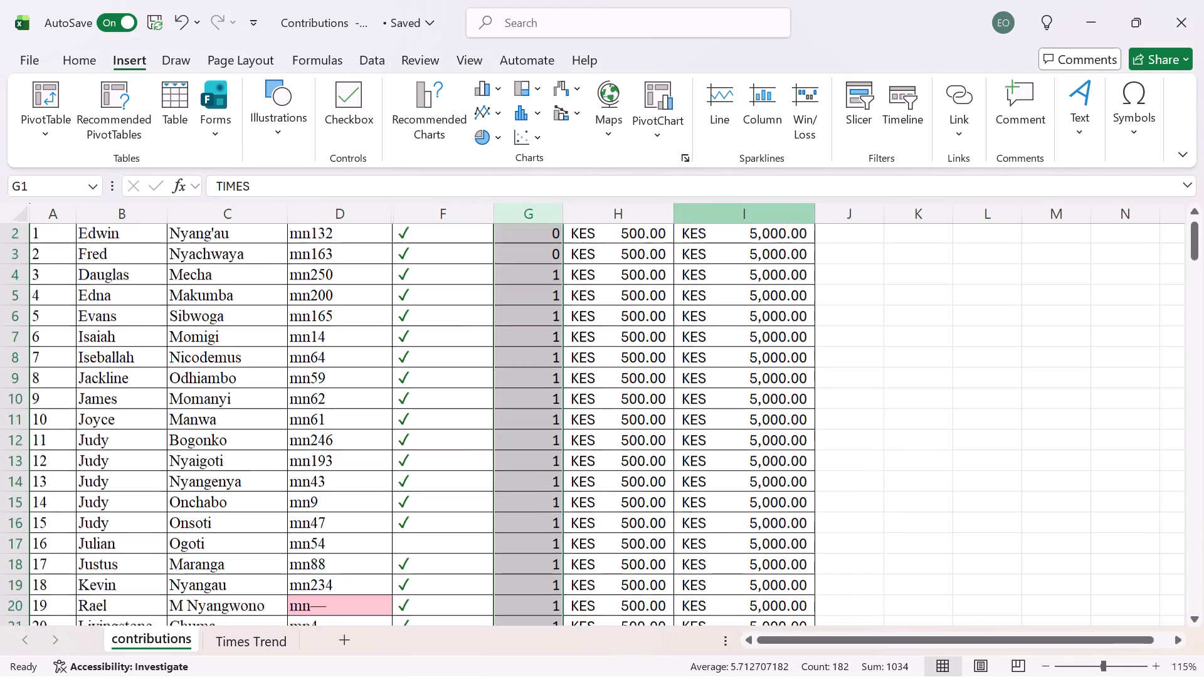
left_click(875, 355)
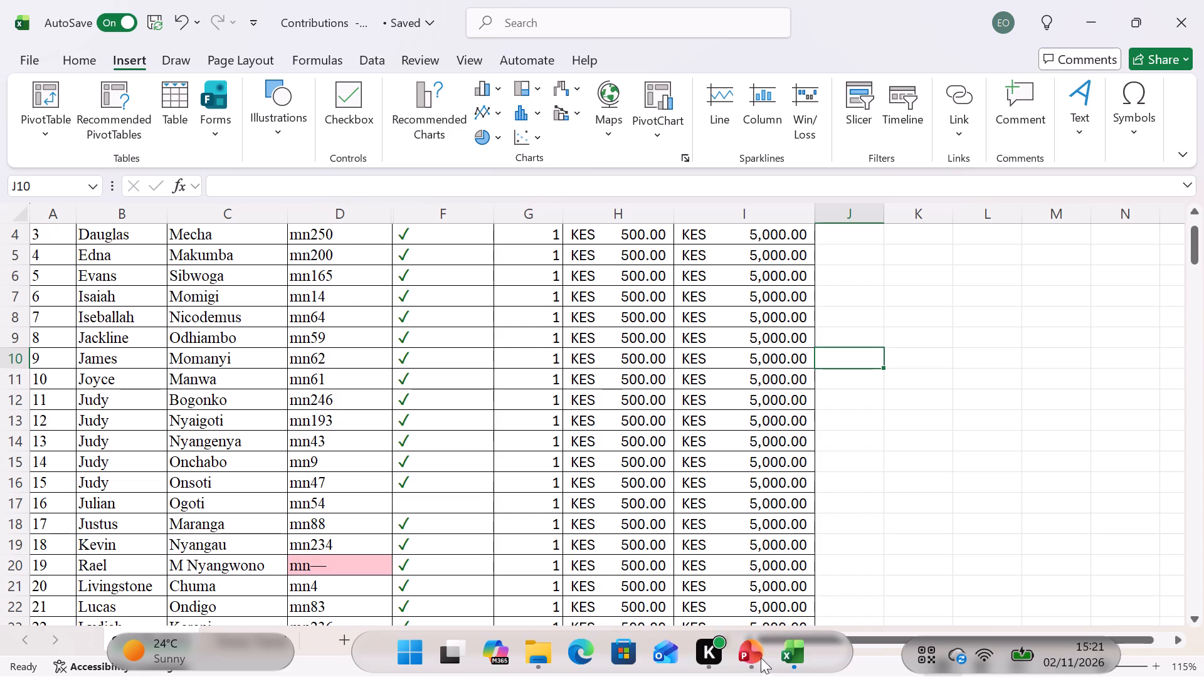